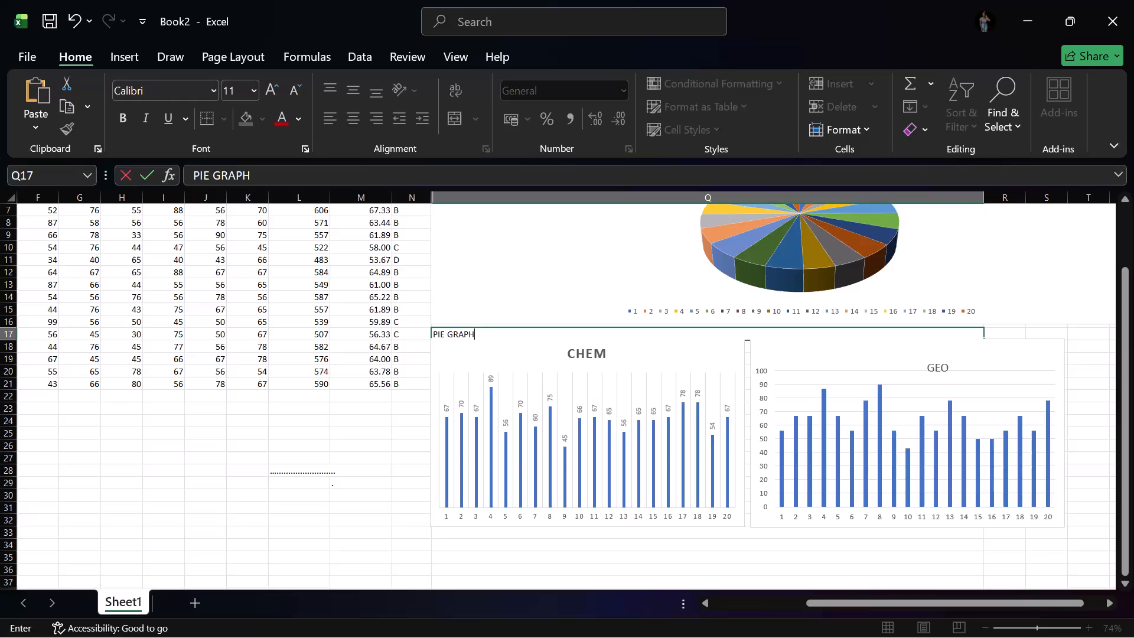
Complete the heading in cell Q17, above the CHEM chart, as PIE GRAPHS.
key("s")
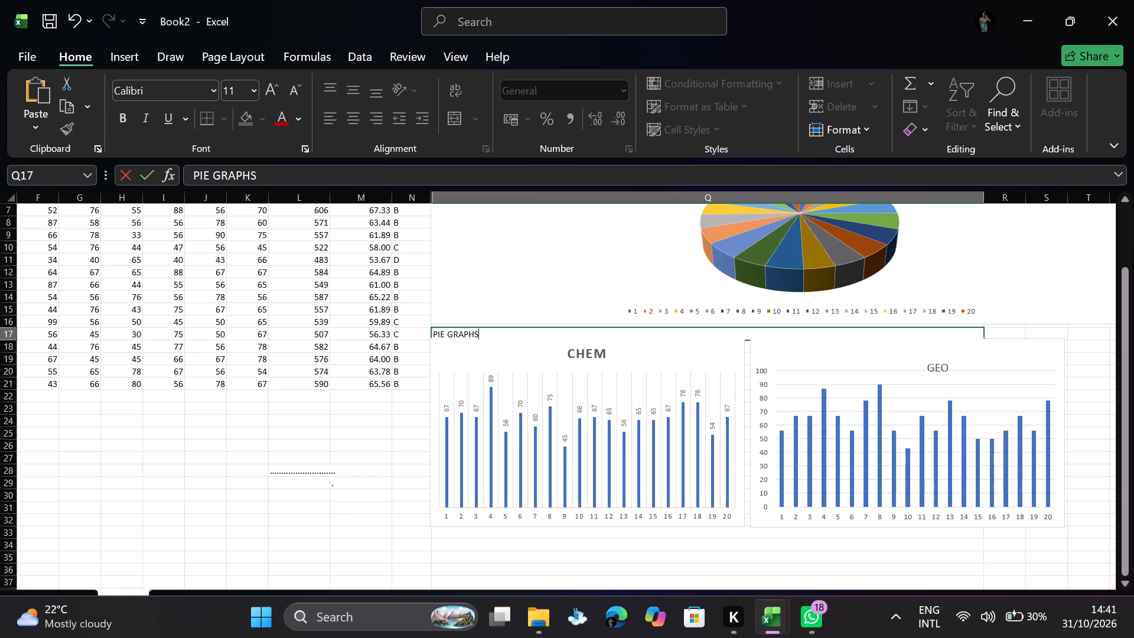
scroll(392, 444, "up", 3)
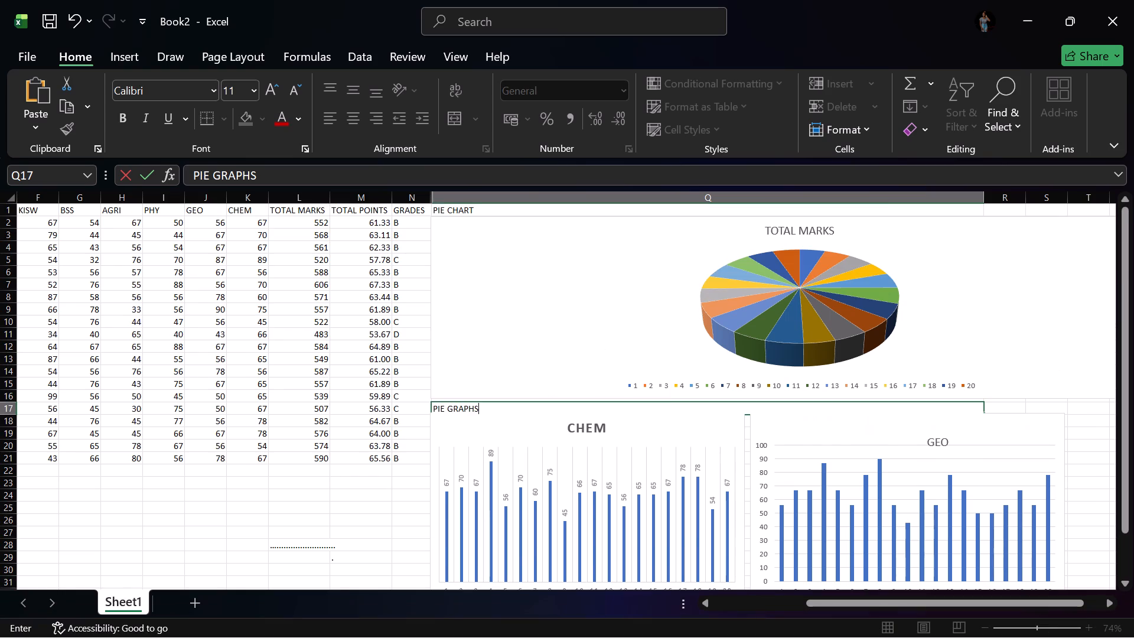
scroll(656, 450, "down", 2)
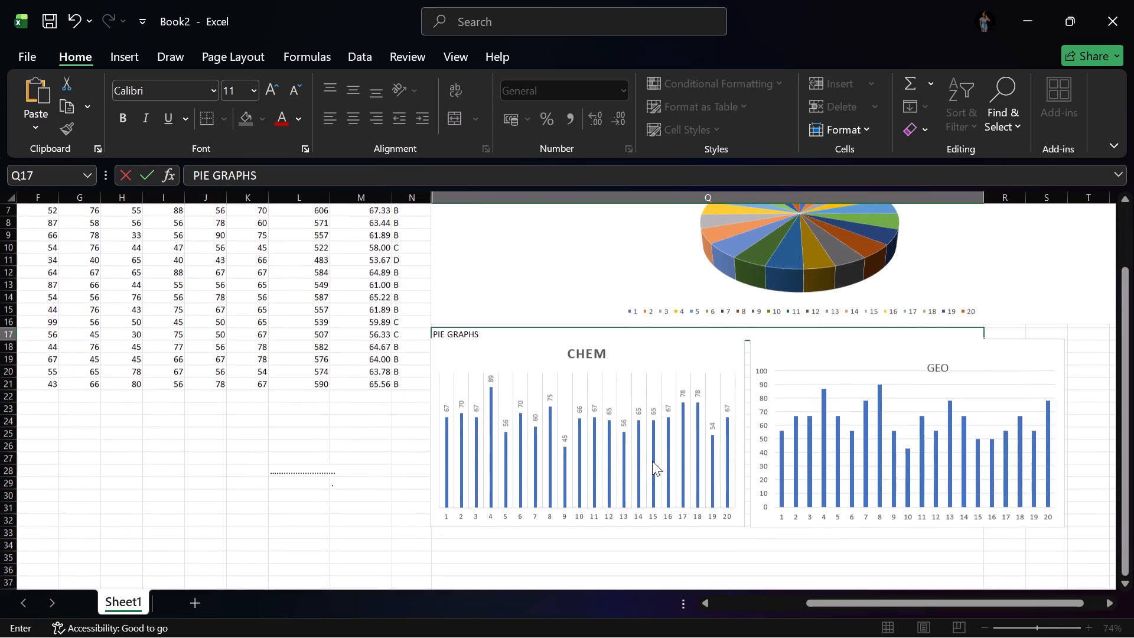
scroll(128, 431, "up", 4)
scroll(154, 382, "up", 4)
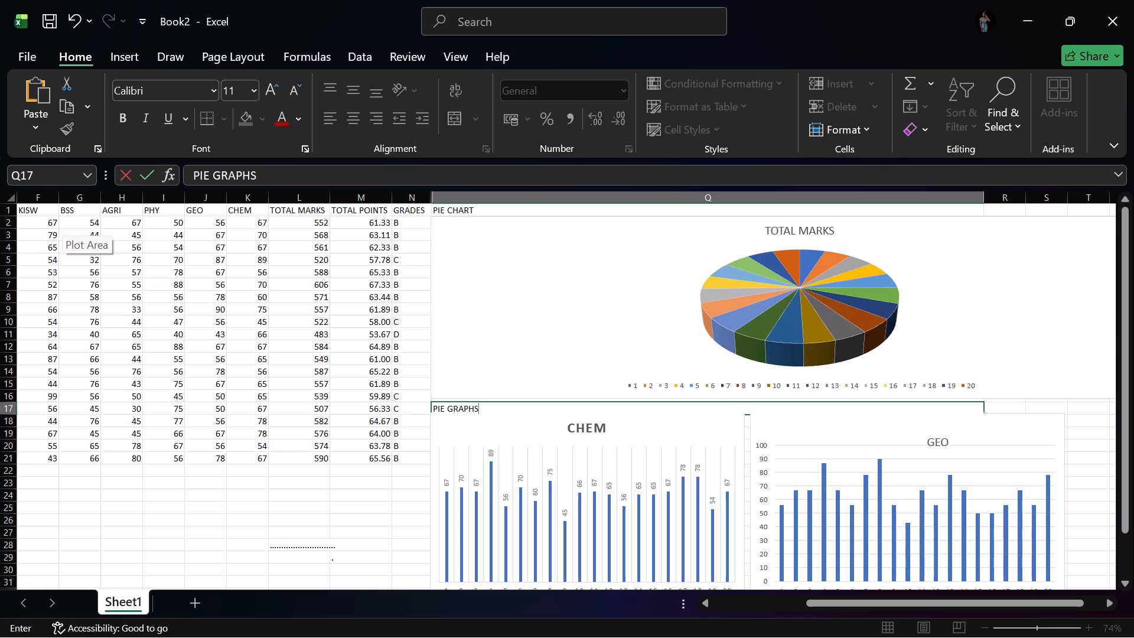
left_click(75, 211)
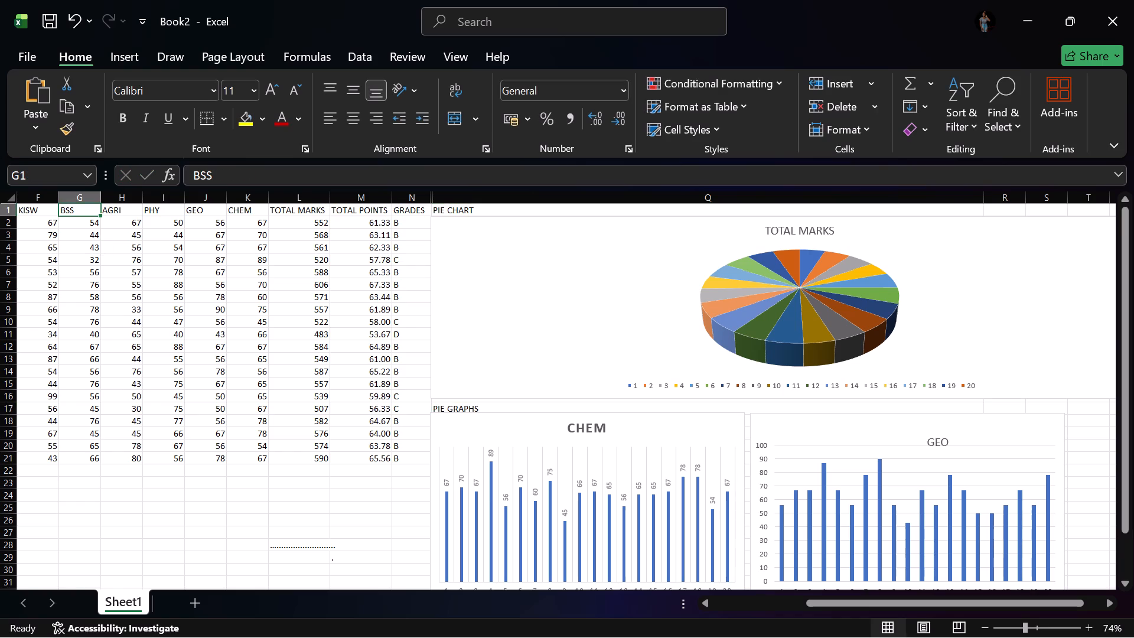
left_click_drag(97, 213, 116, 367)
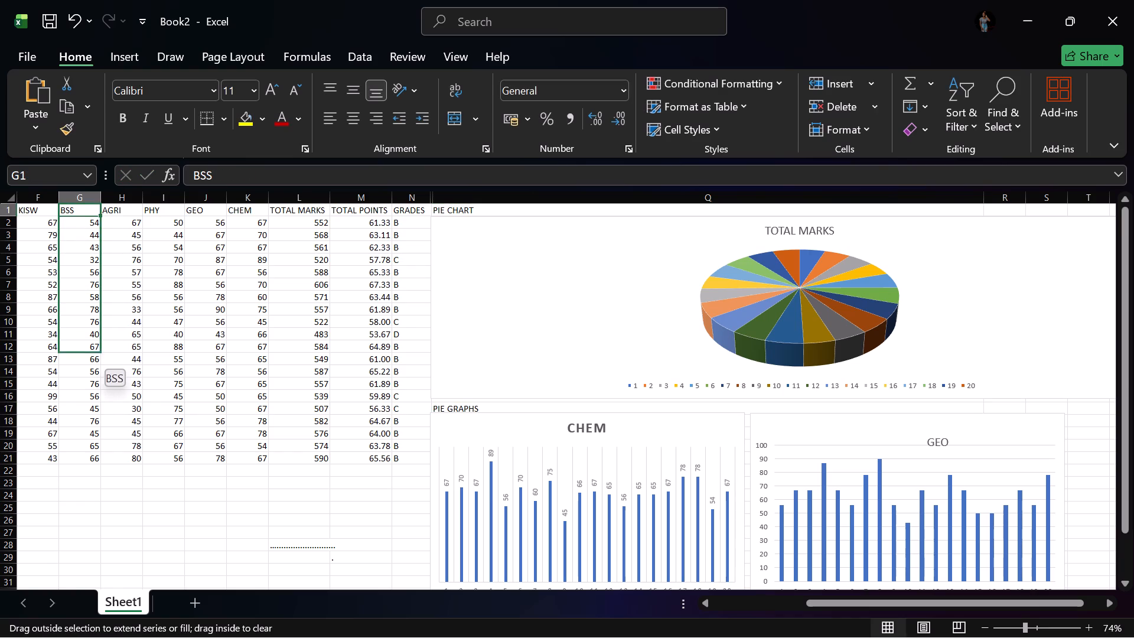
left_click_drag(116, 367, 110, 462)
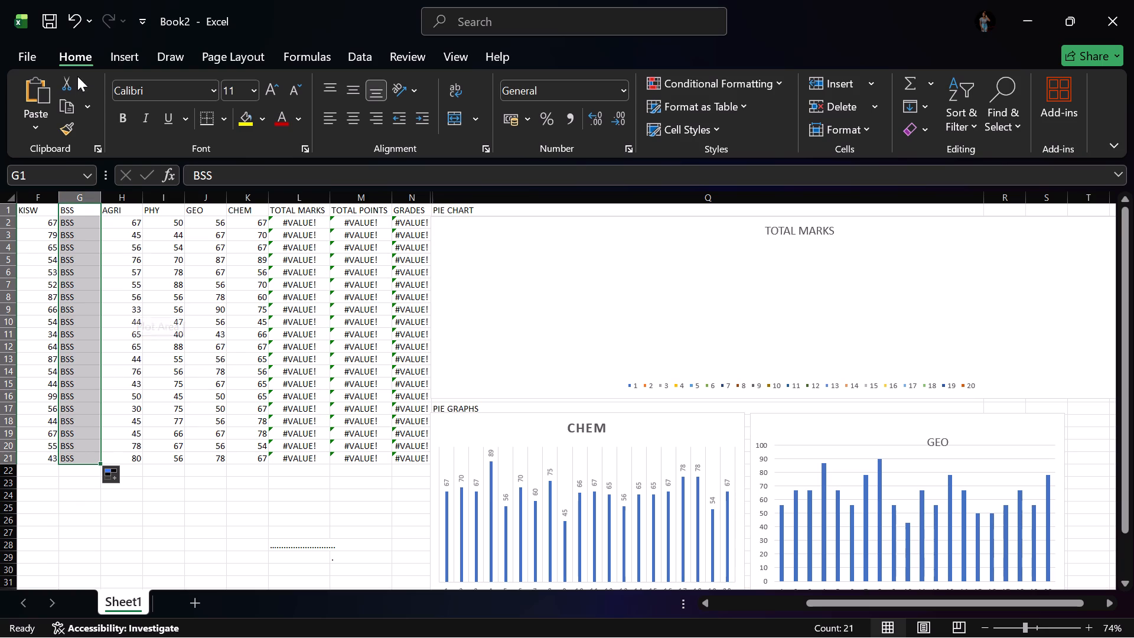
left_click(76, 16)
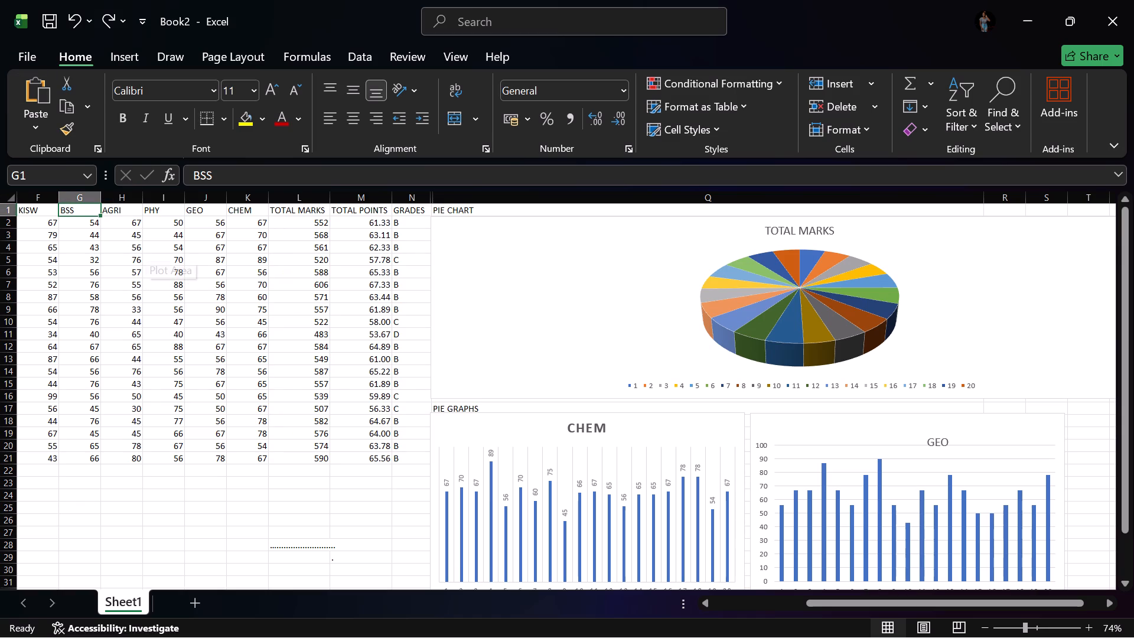
Insert a 2-D clustered column chart from the PHY heading and marks in I1:I21.
left_click(161, 206)
left_click_drag(165, 207, 159, 389)
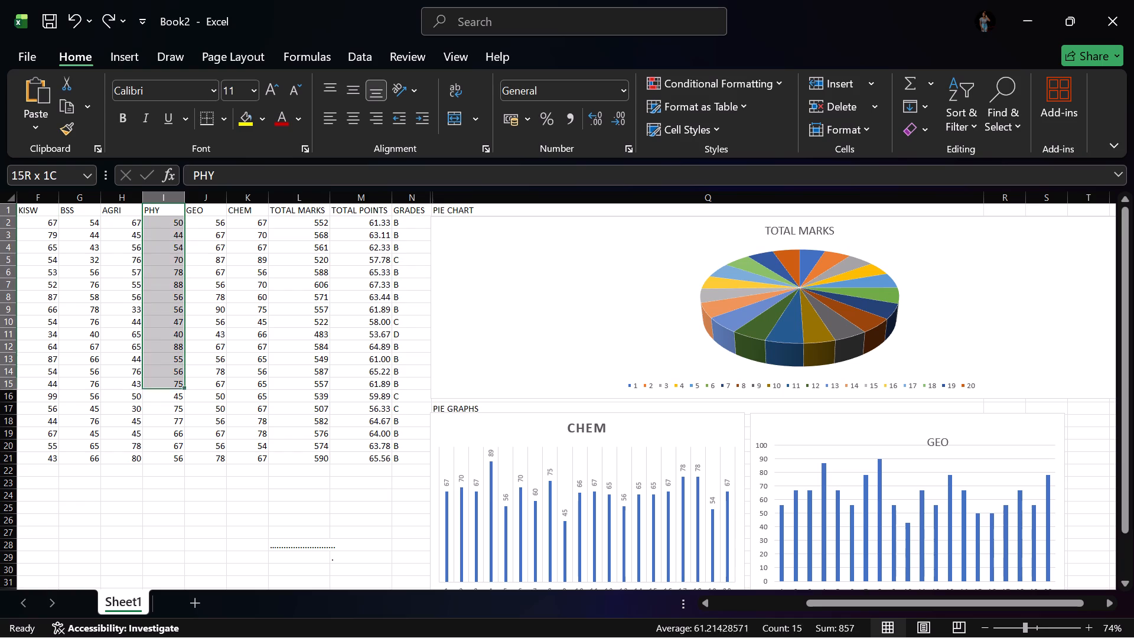
left_click_drag(159, 389, 174, 447)
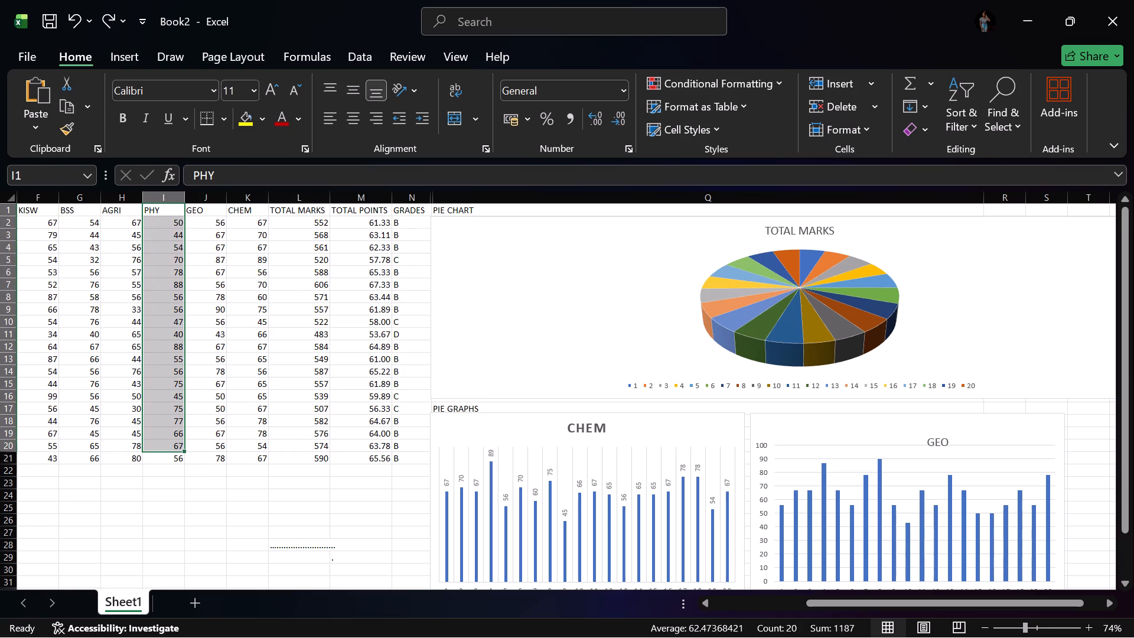
left_click(164, 212)
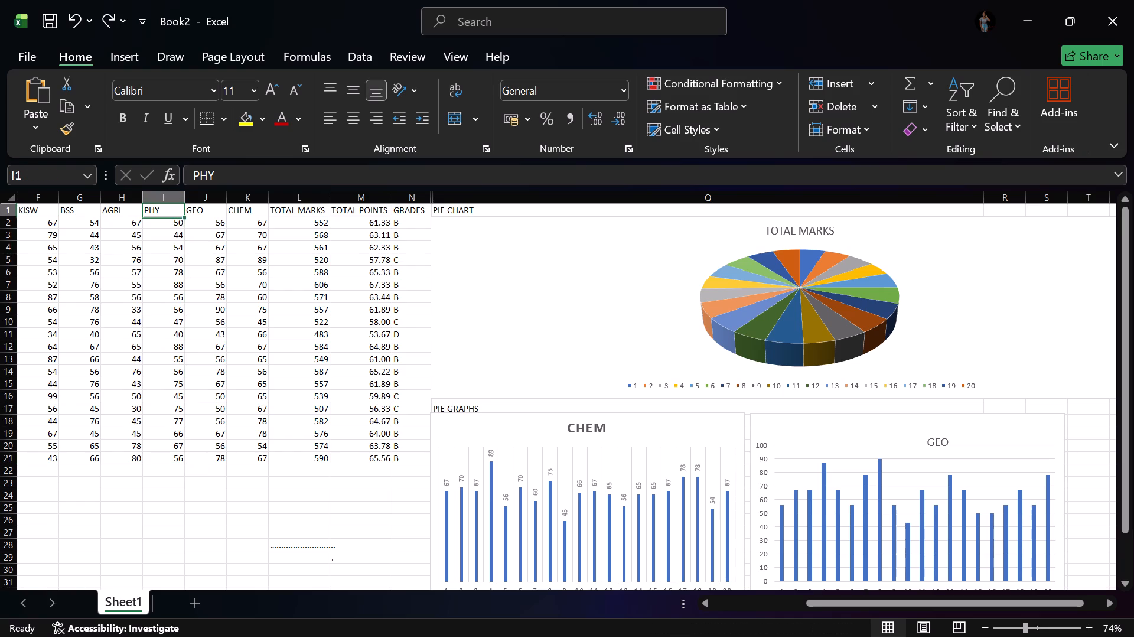
left_click_drag(165, 212, 151, 323)
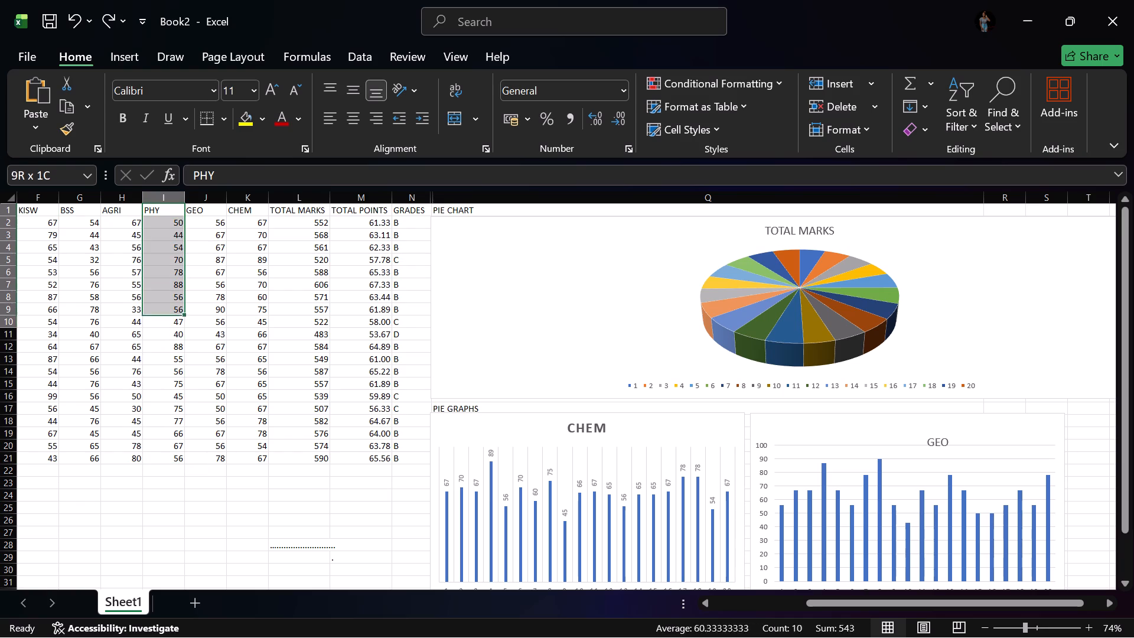
left_click_drag(151, 323, 149, 455)
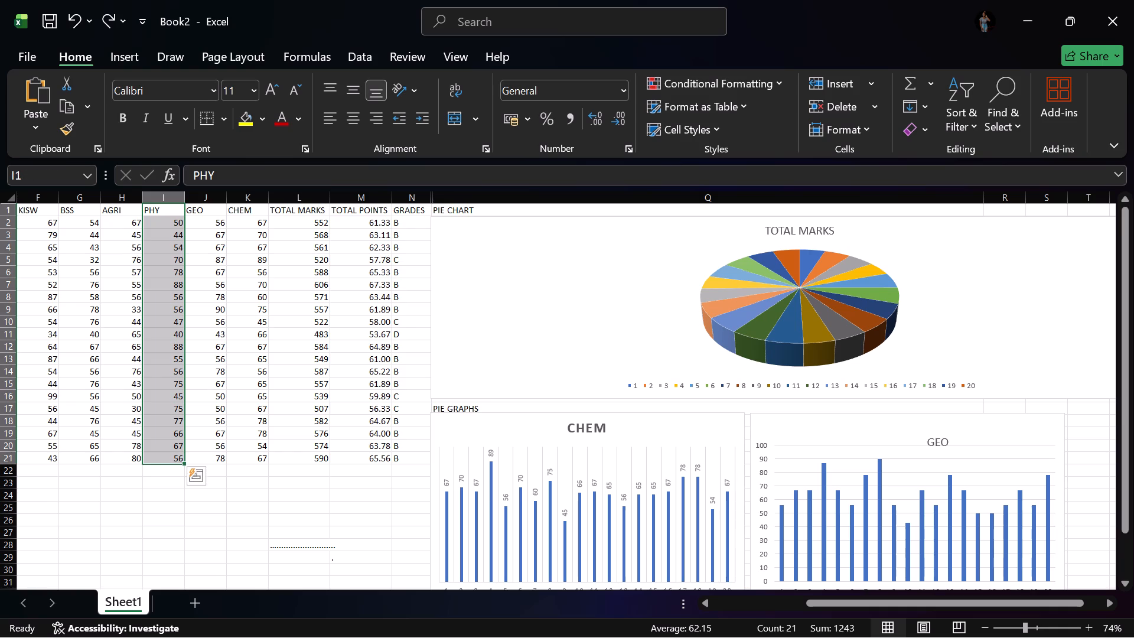
left_click(136, 60)
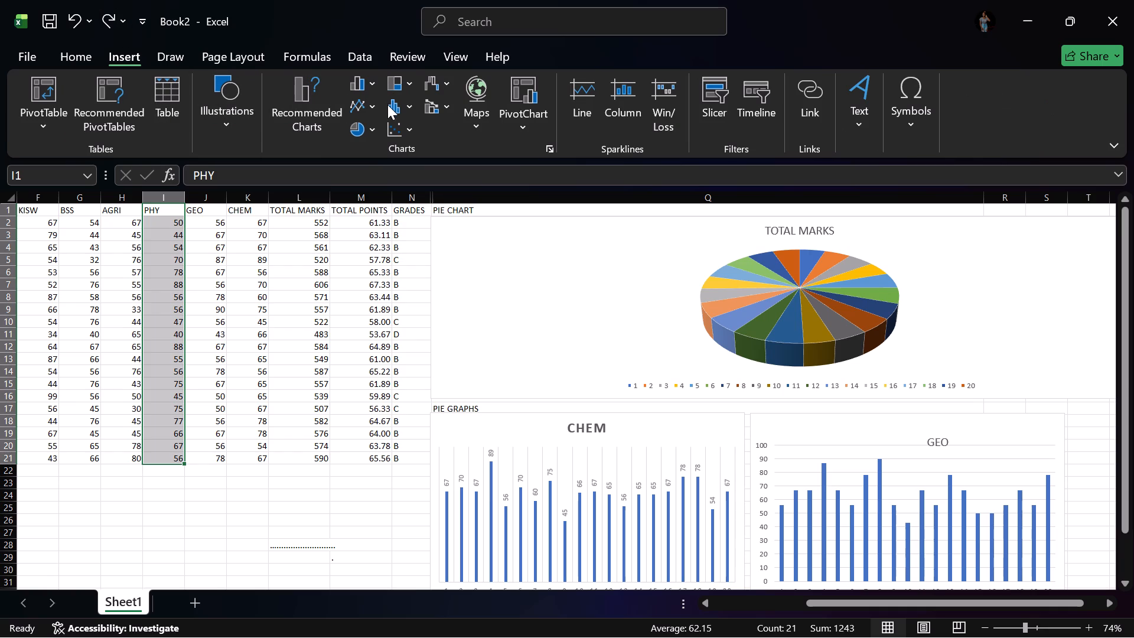
left_click(364, 83)
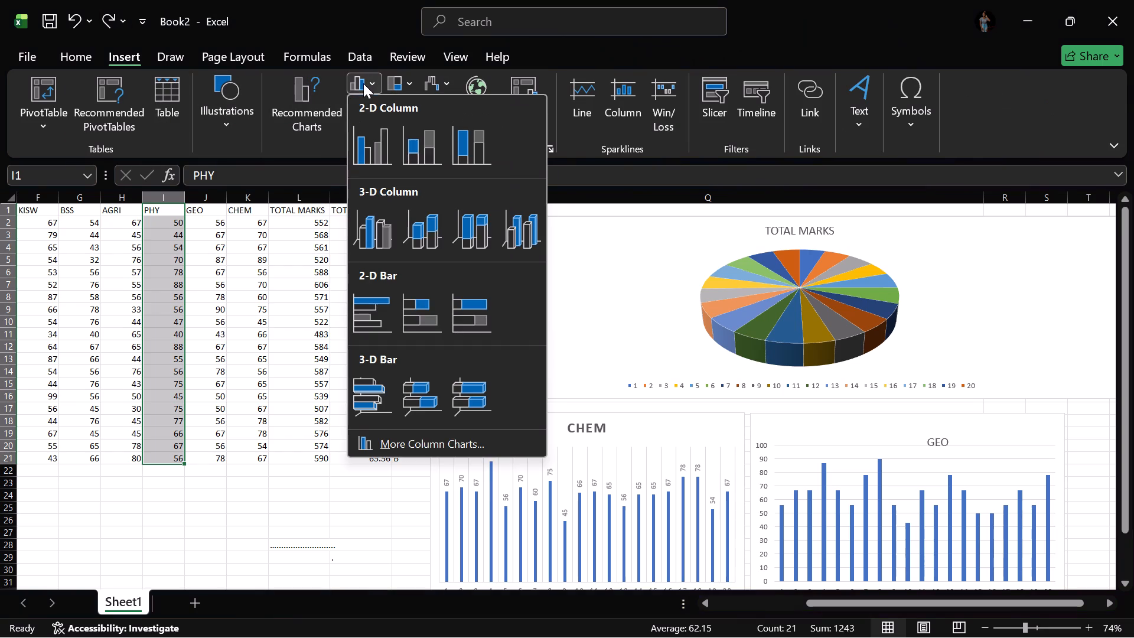
left_click(364, 158)
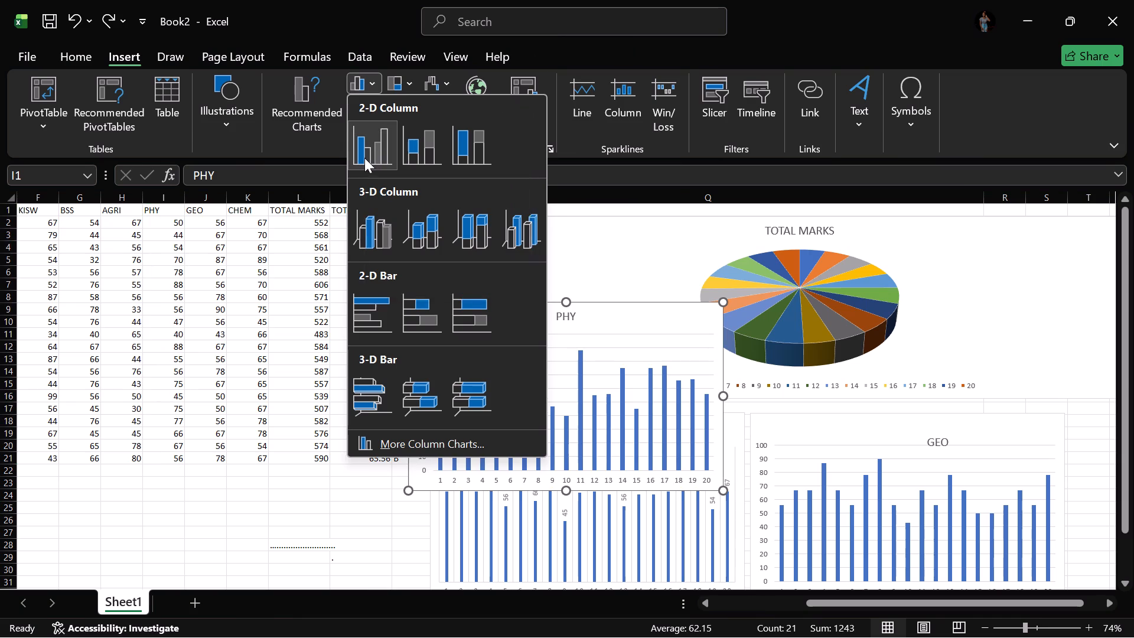
Move the PHY chart below the marks table, covering about rows 23 to 38 from column G.
scroll(493, 333, "down", 2)
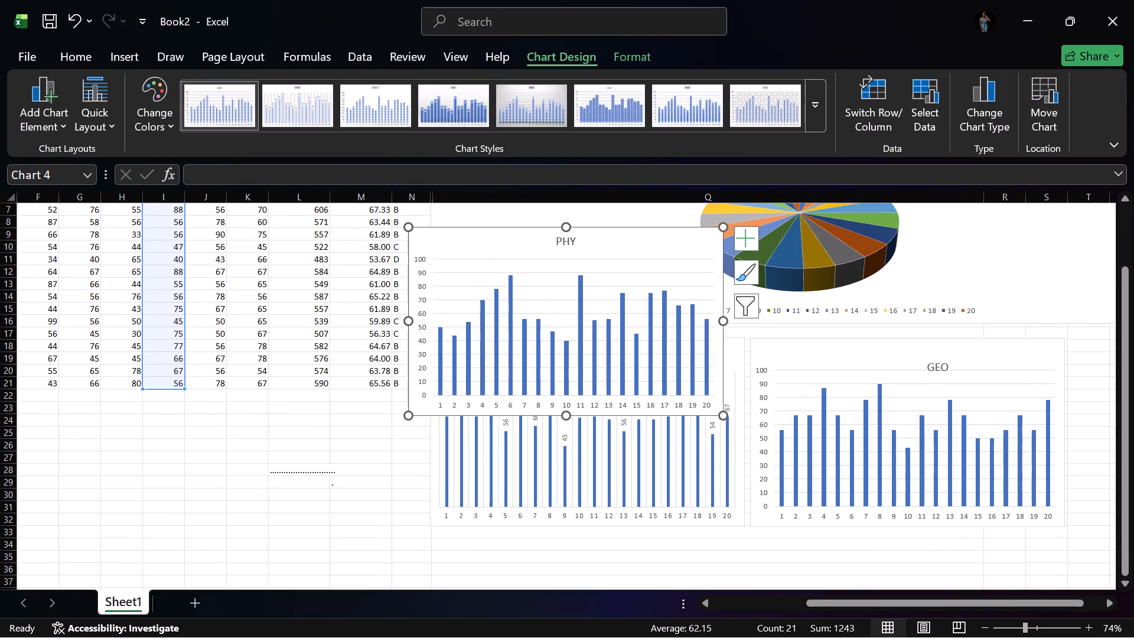
left_click_drag(412, 232, 70, 411)
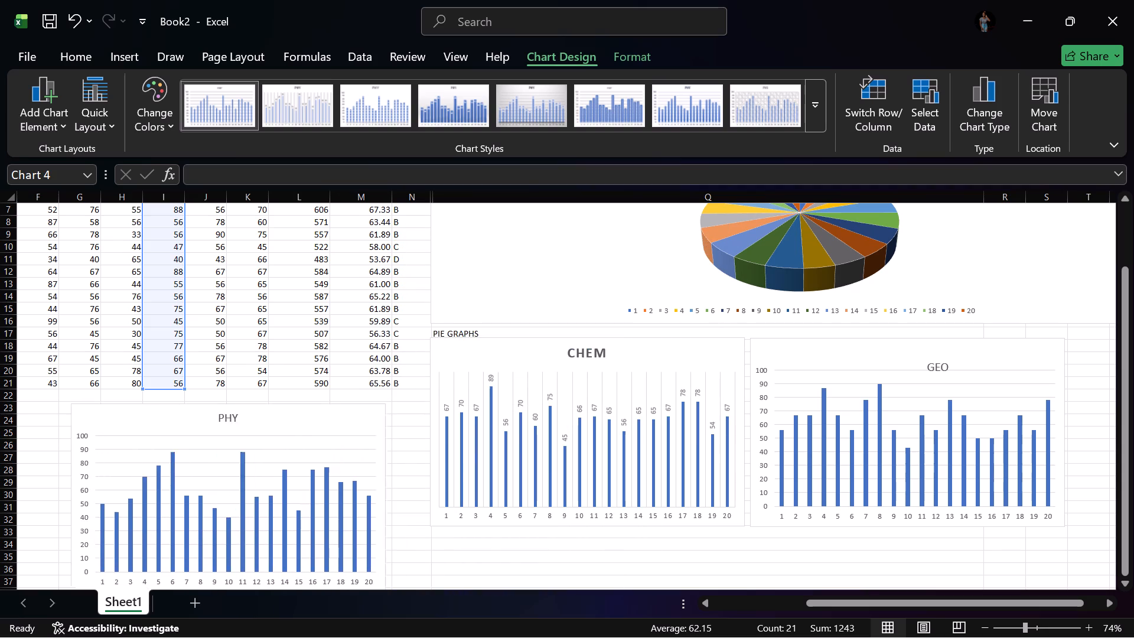
left_click_drag(70, 411, 58, 415)
scroll(365, 261, "down", 4)
scroll(422, 404, "up", 2)
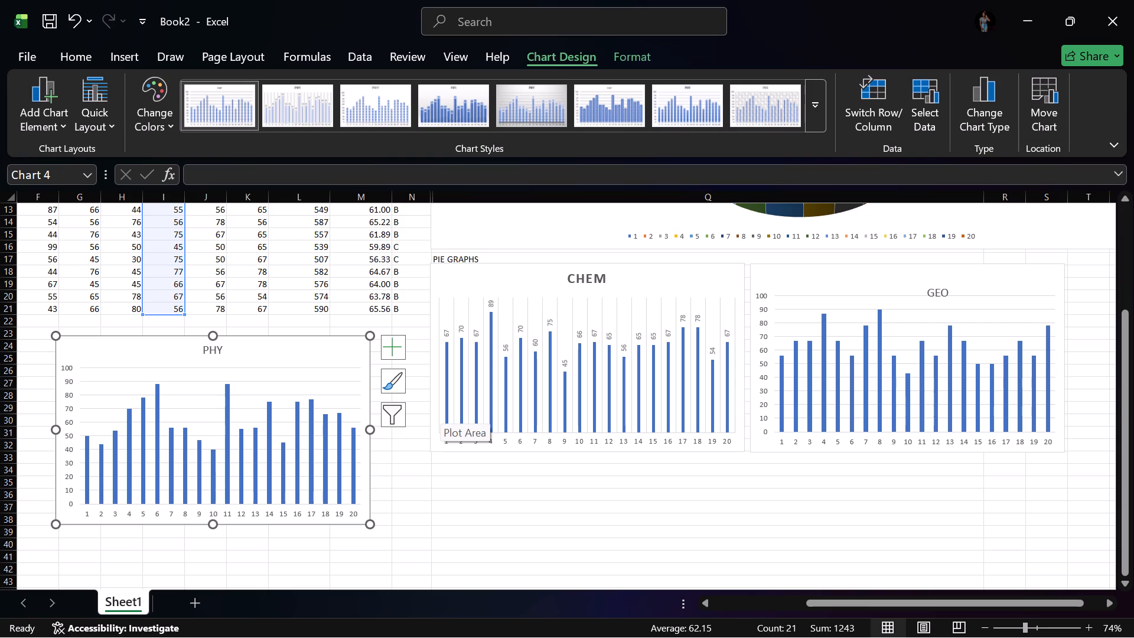
key("Return")
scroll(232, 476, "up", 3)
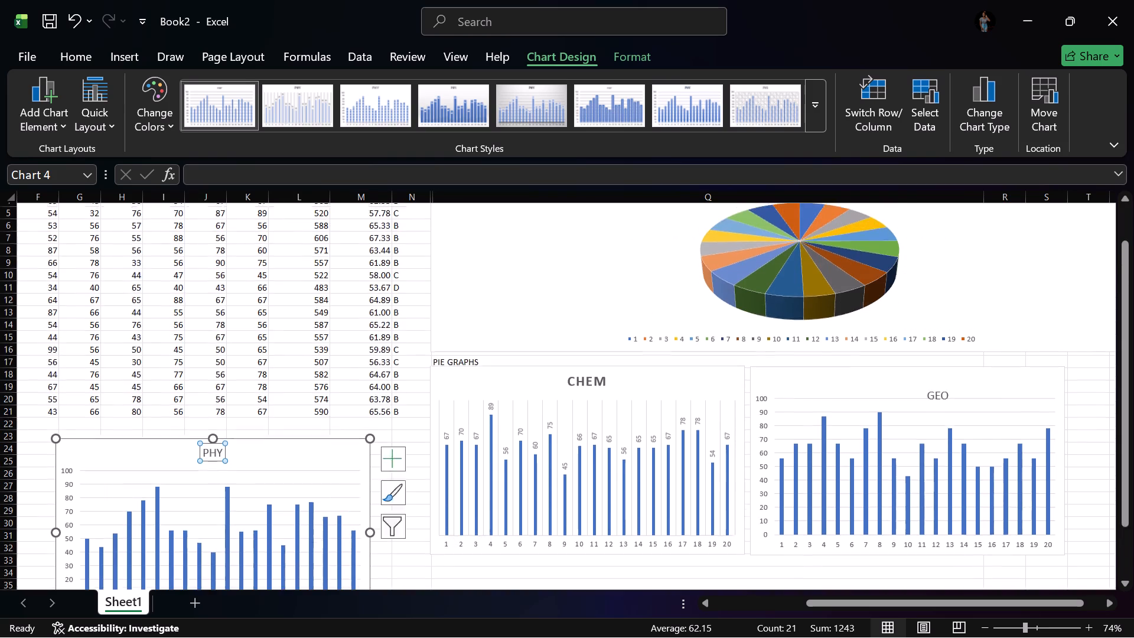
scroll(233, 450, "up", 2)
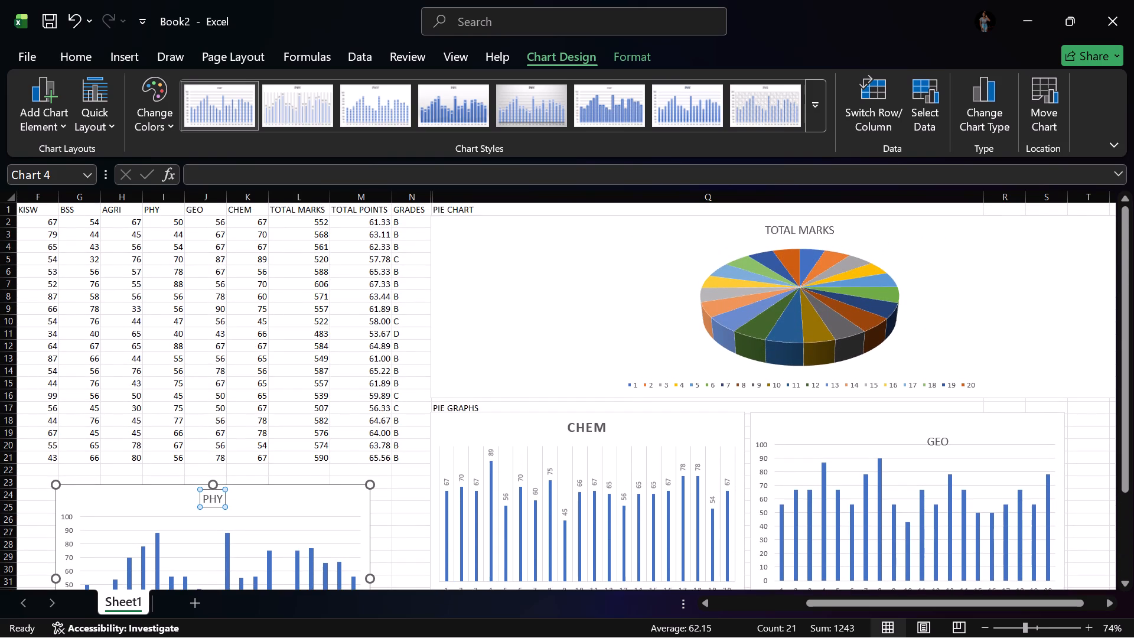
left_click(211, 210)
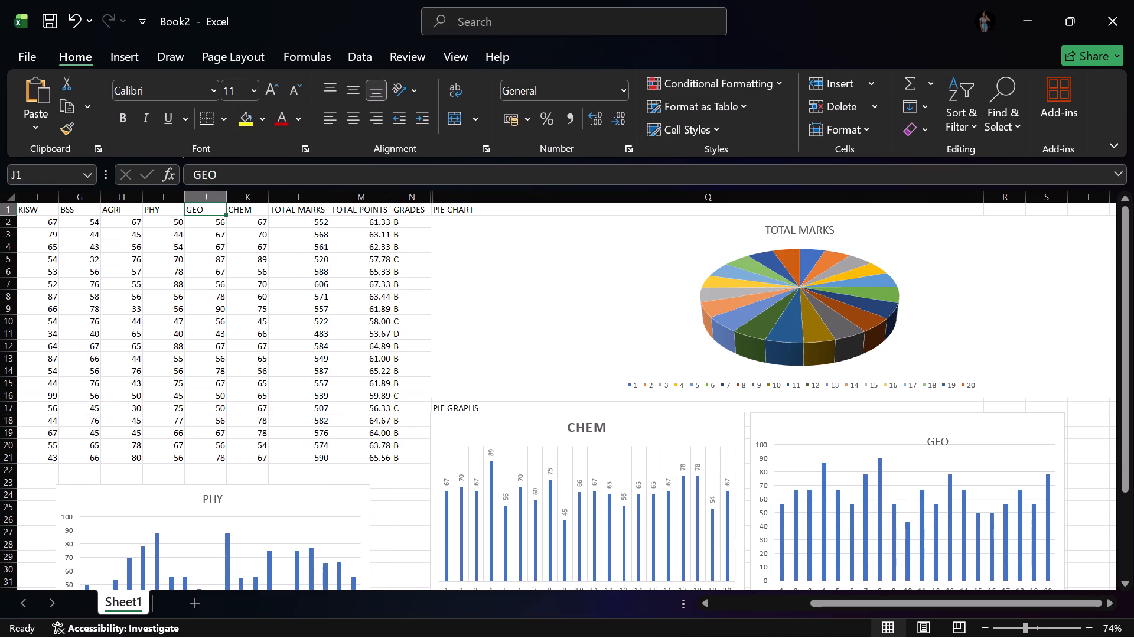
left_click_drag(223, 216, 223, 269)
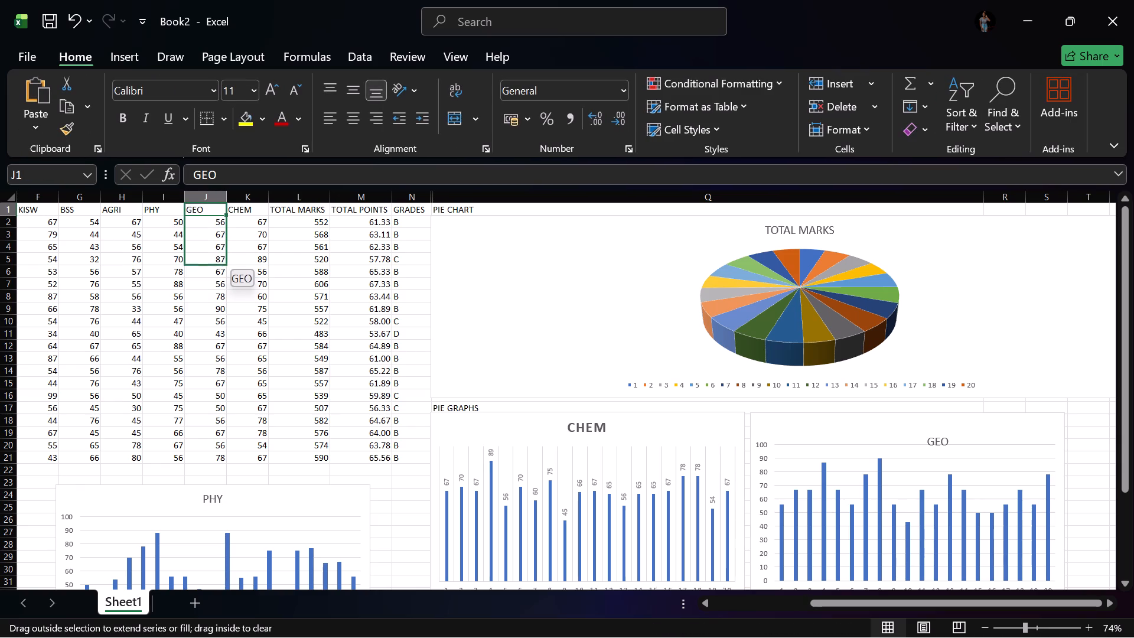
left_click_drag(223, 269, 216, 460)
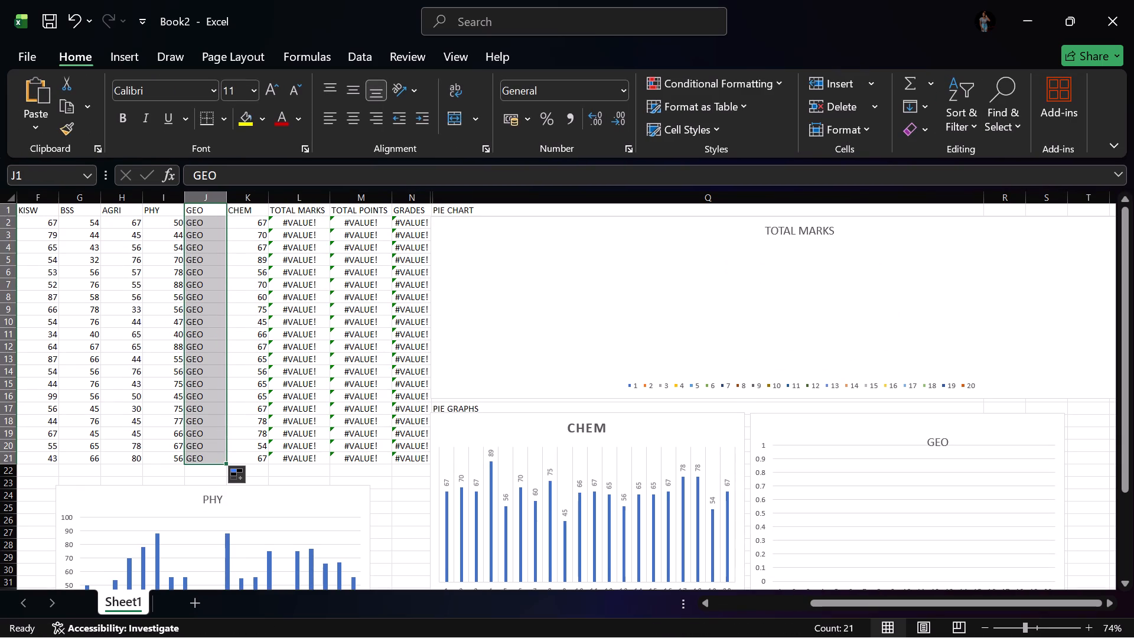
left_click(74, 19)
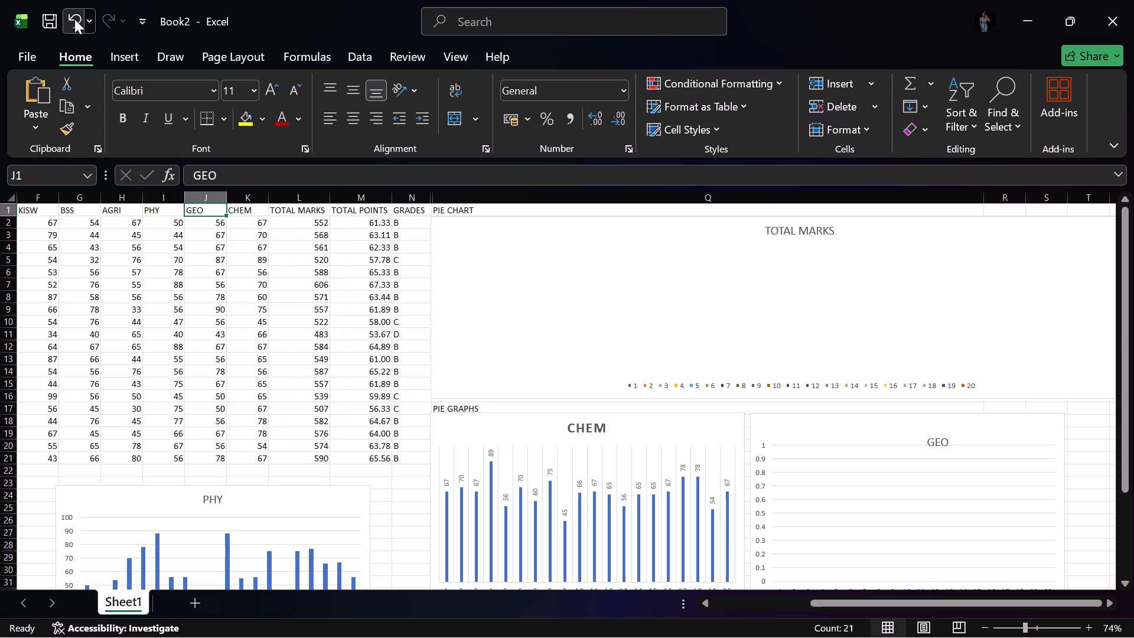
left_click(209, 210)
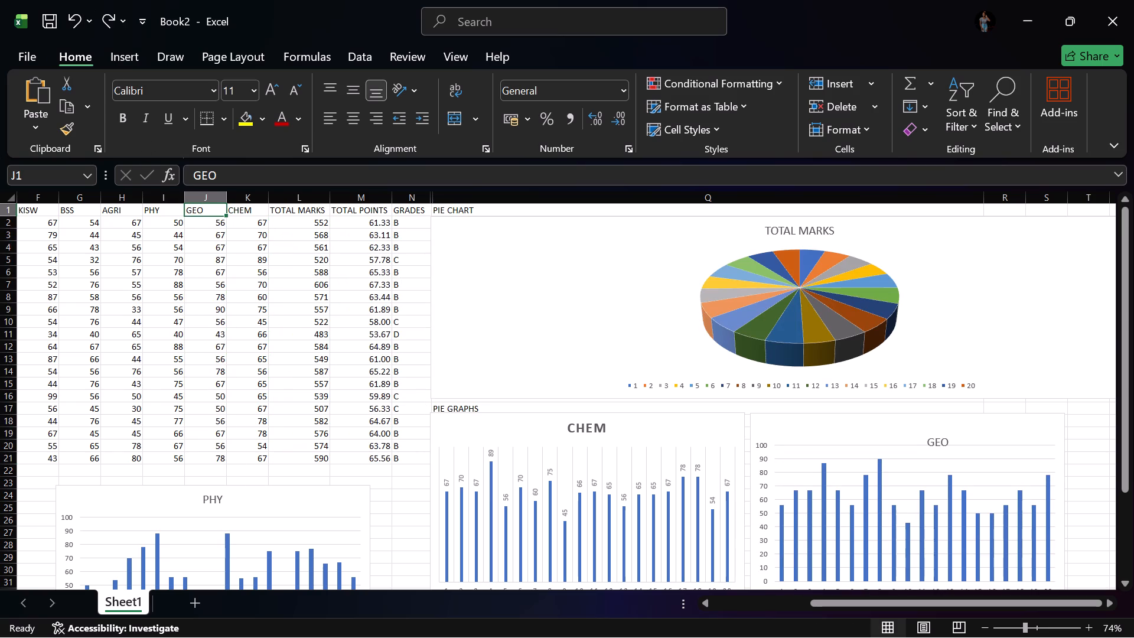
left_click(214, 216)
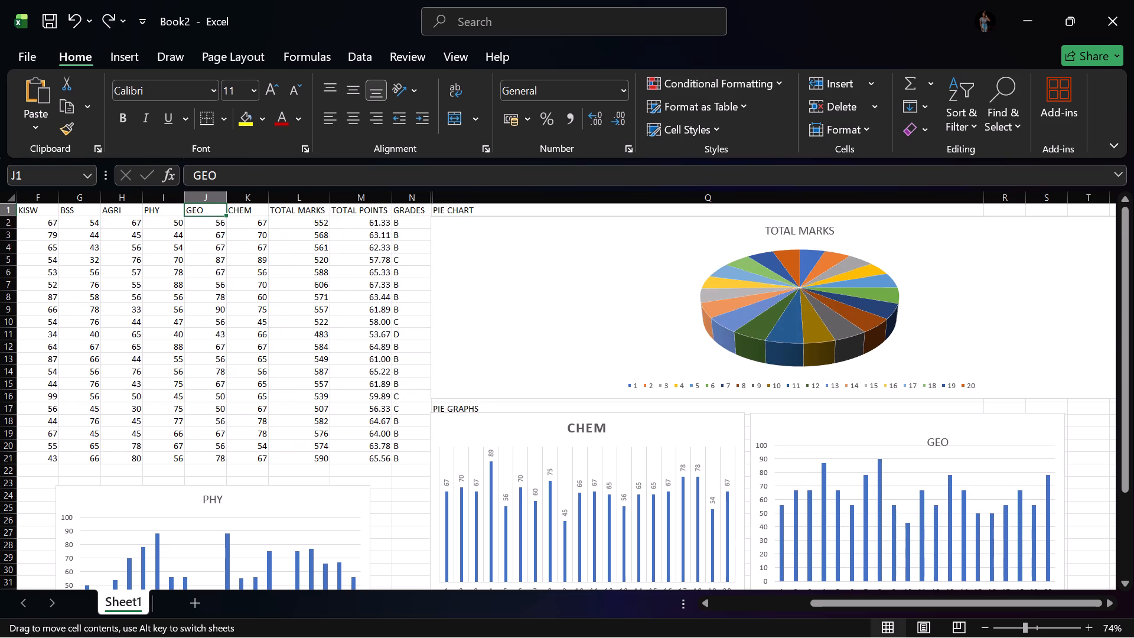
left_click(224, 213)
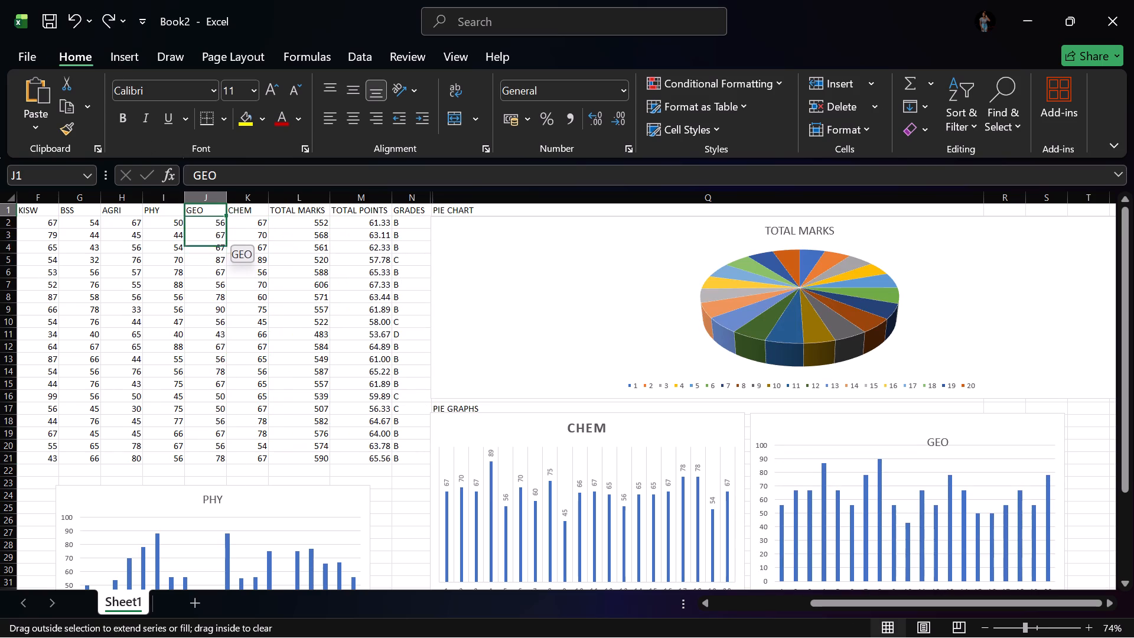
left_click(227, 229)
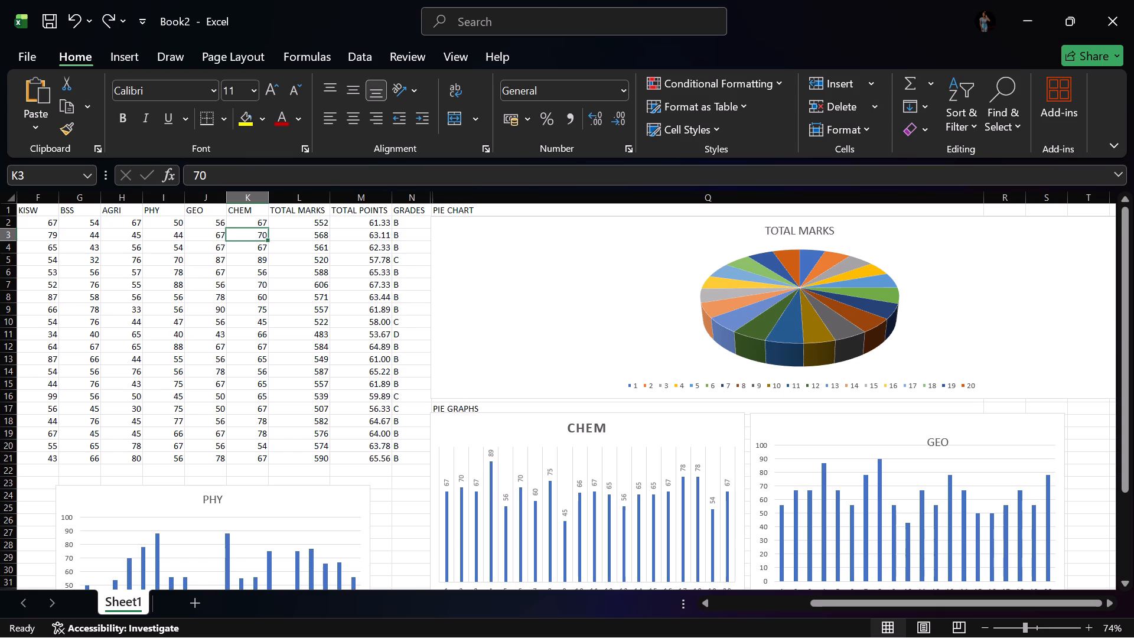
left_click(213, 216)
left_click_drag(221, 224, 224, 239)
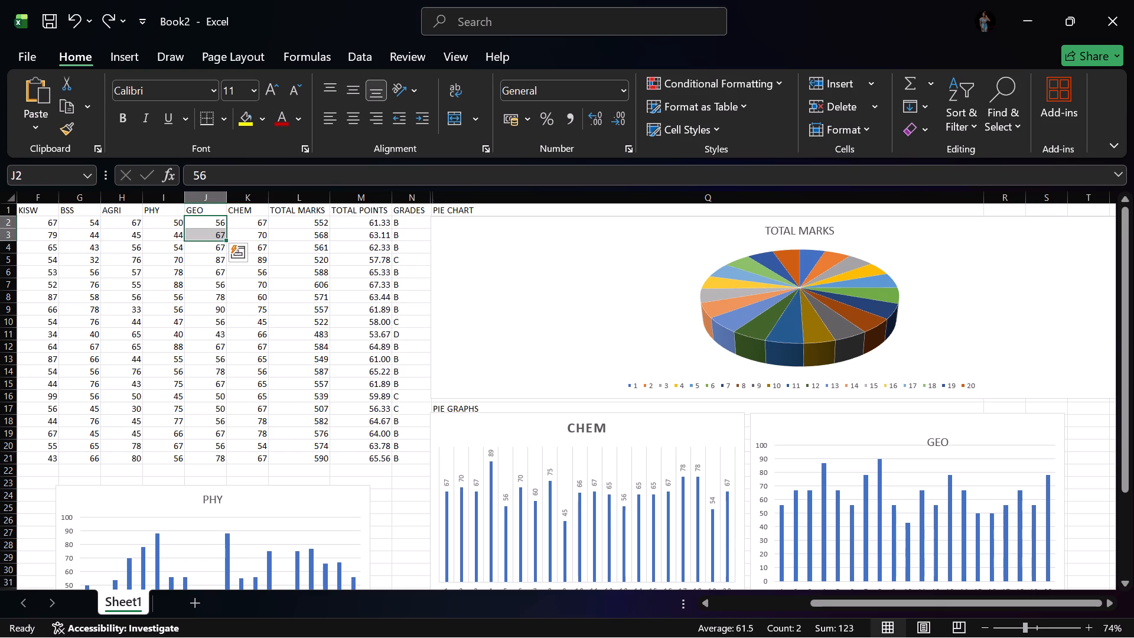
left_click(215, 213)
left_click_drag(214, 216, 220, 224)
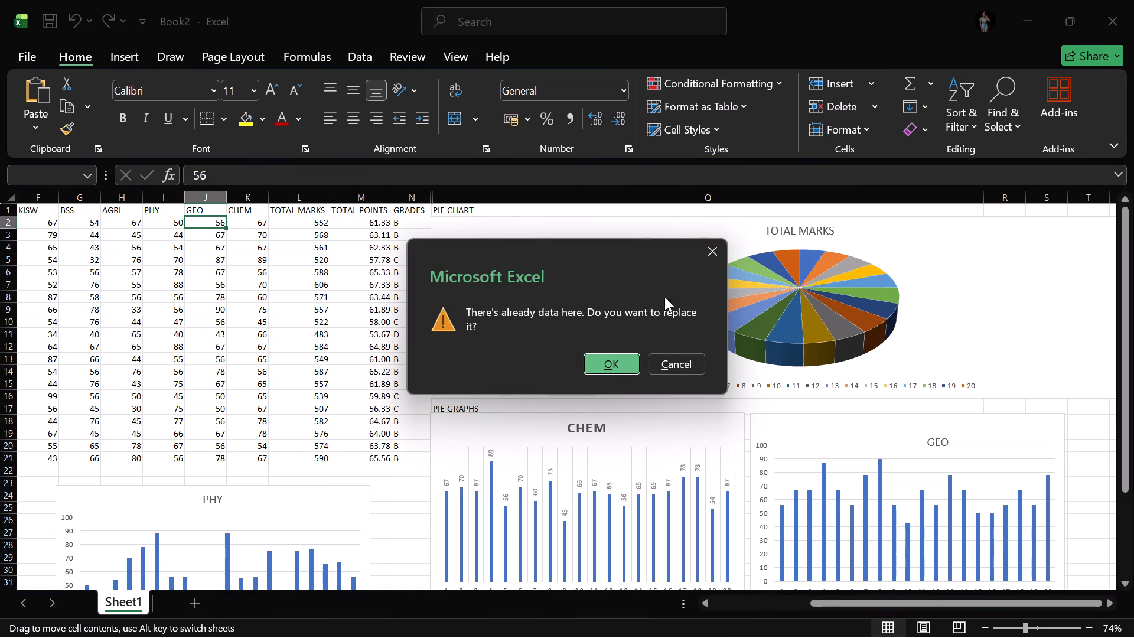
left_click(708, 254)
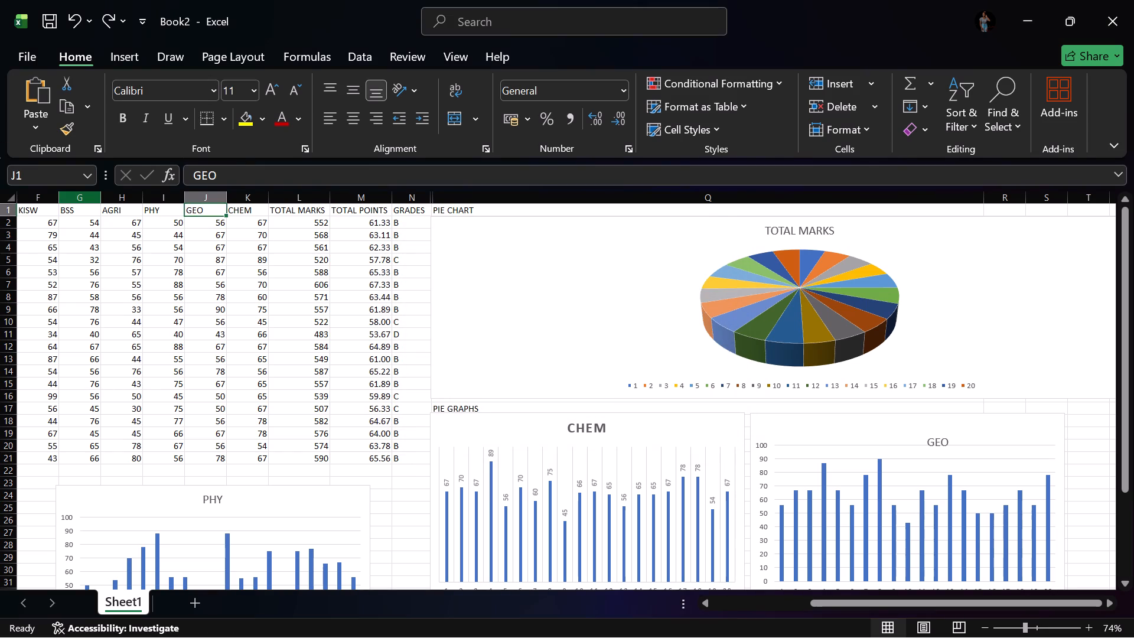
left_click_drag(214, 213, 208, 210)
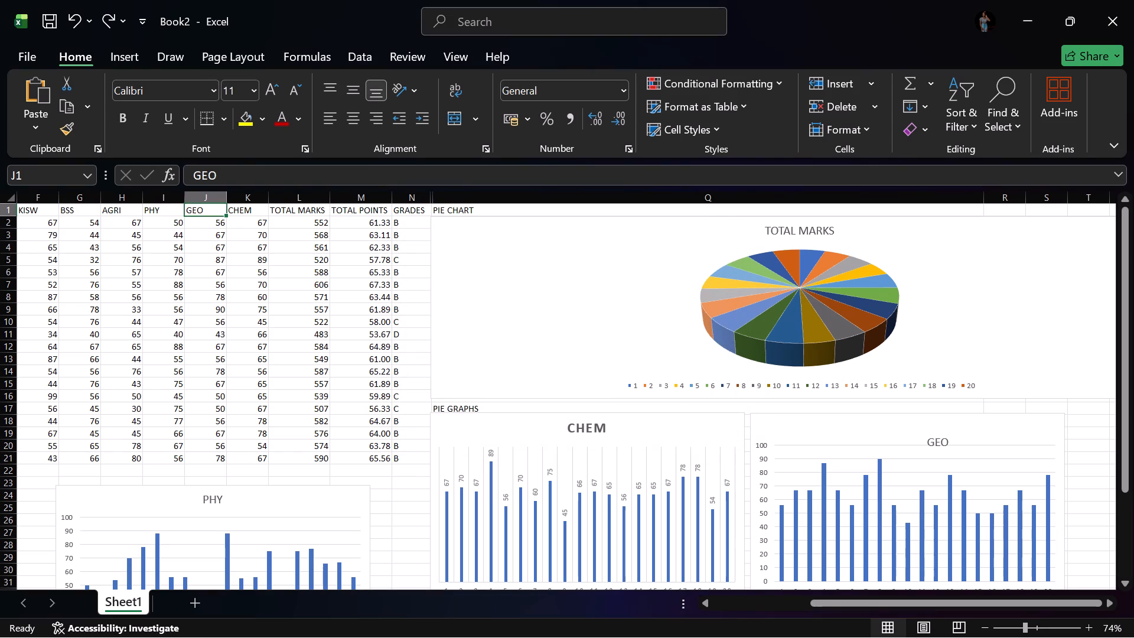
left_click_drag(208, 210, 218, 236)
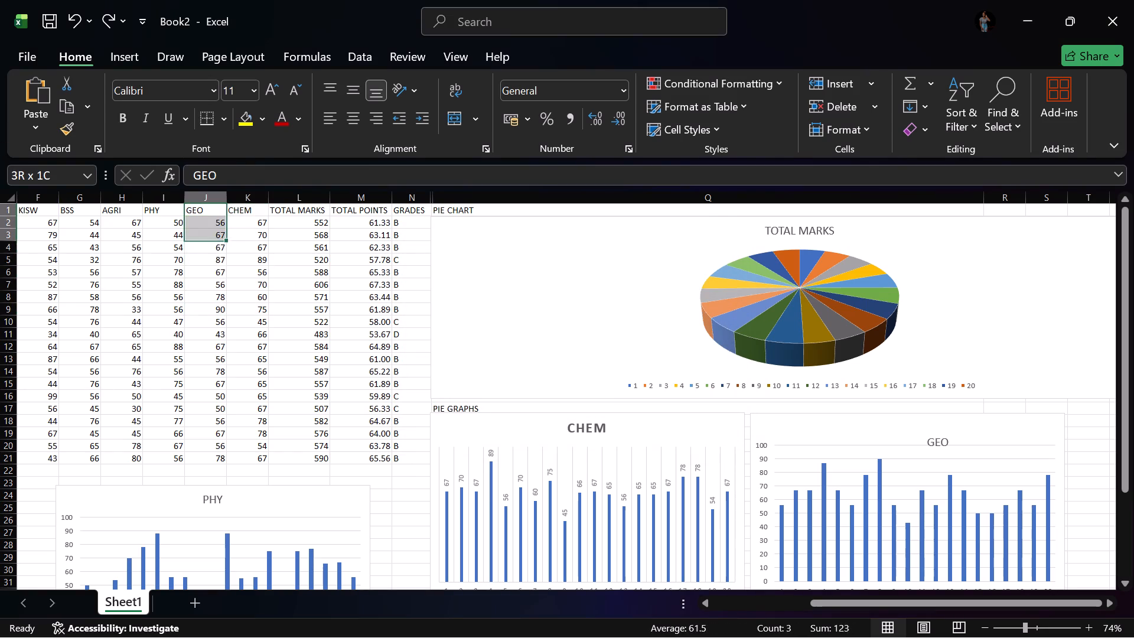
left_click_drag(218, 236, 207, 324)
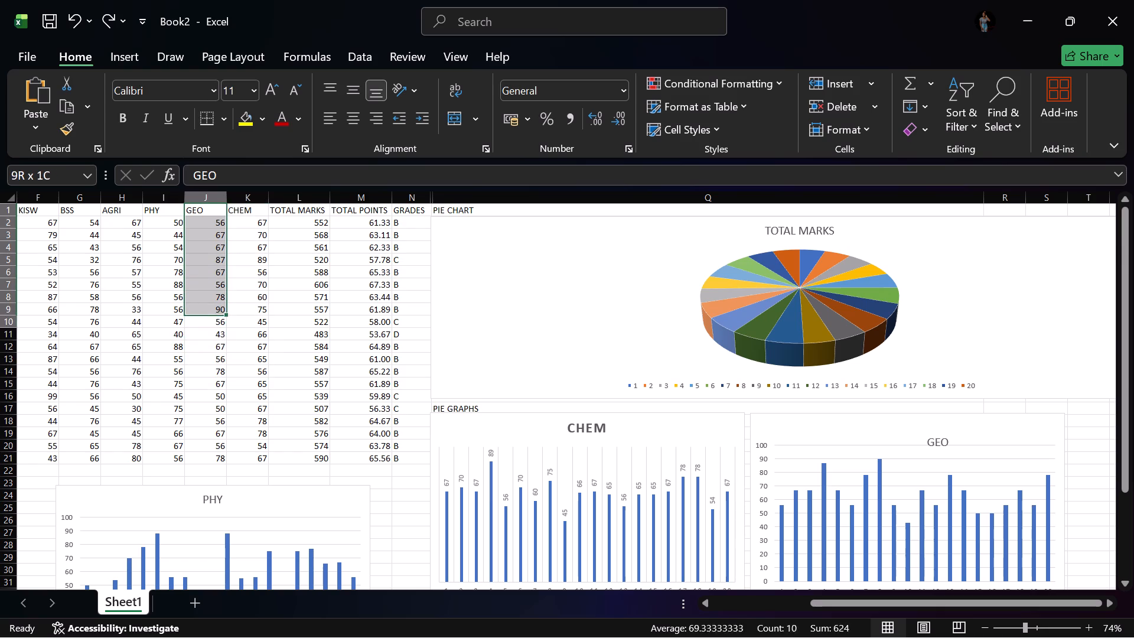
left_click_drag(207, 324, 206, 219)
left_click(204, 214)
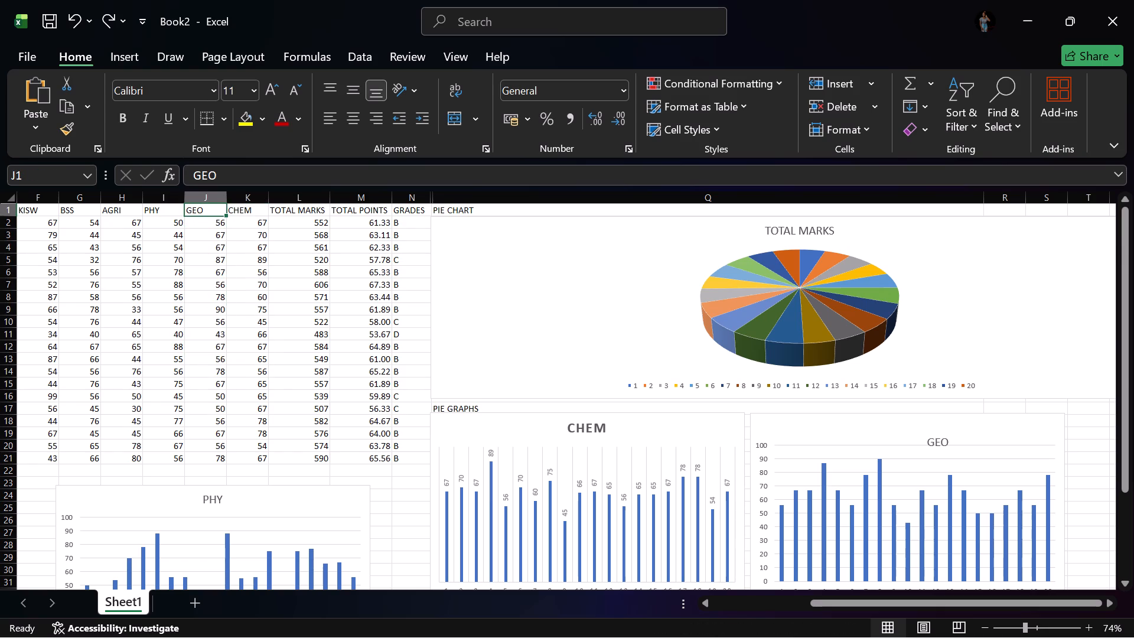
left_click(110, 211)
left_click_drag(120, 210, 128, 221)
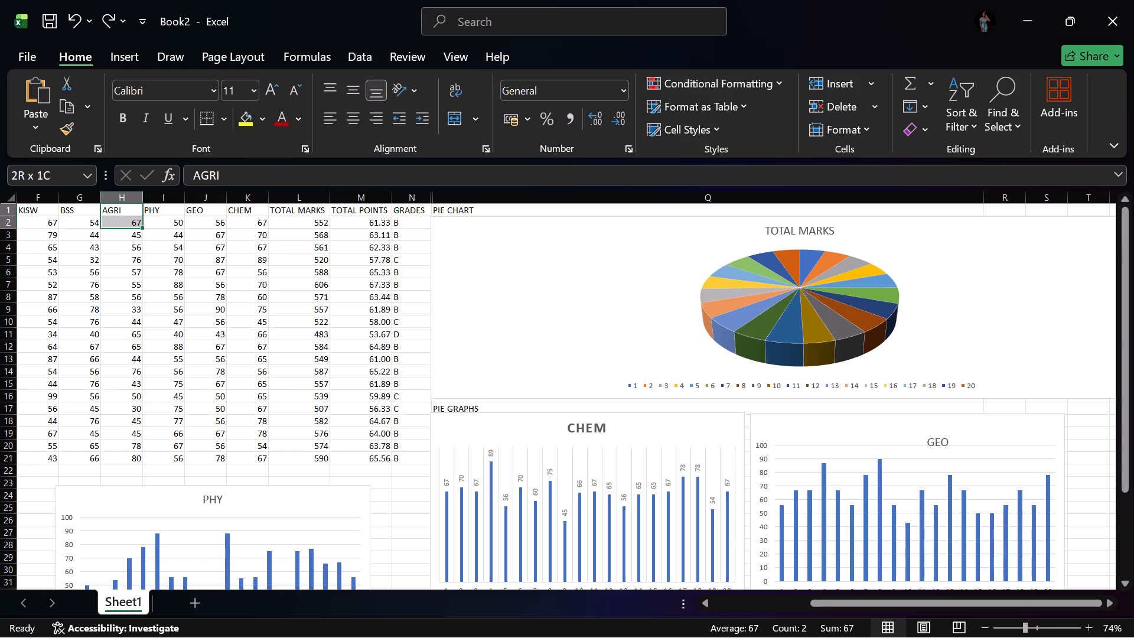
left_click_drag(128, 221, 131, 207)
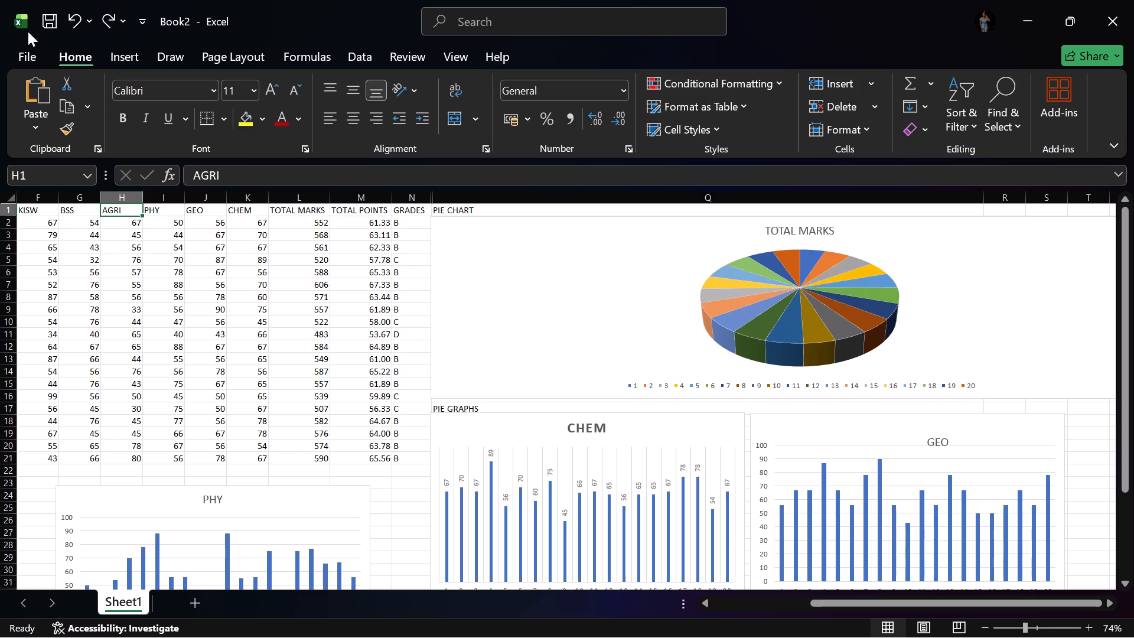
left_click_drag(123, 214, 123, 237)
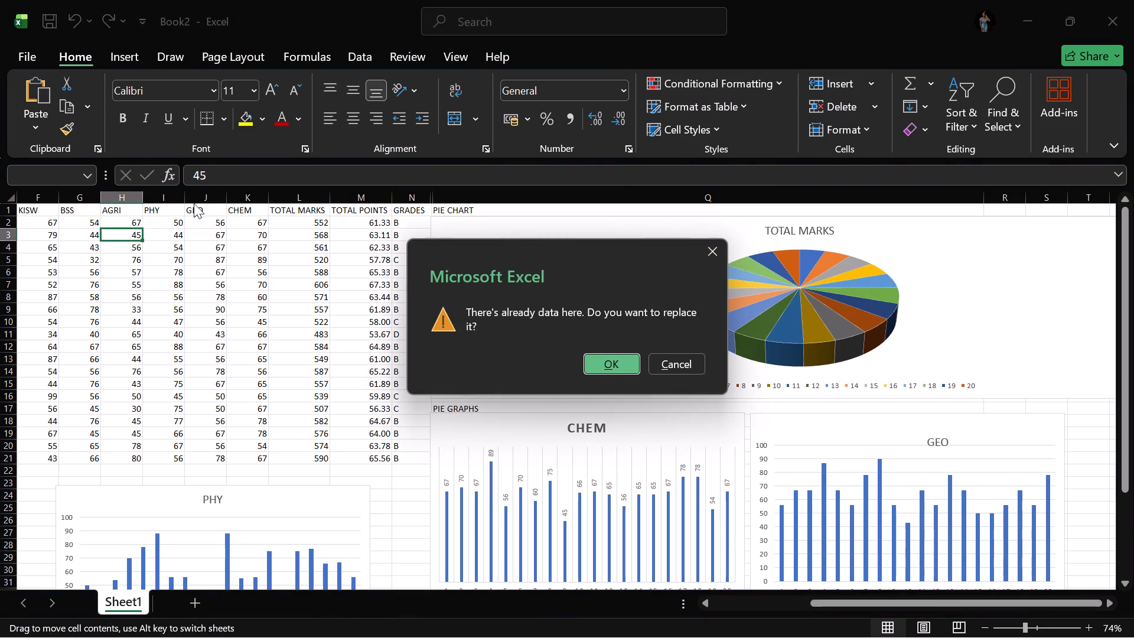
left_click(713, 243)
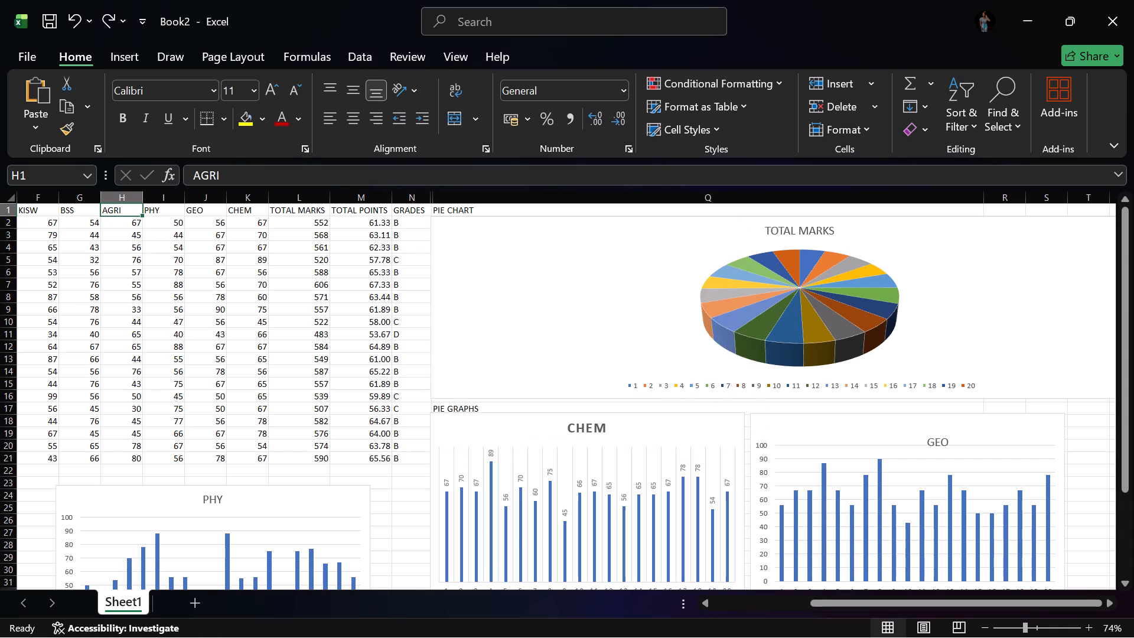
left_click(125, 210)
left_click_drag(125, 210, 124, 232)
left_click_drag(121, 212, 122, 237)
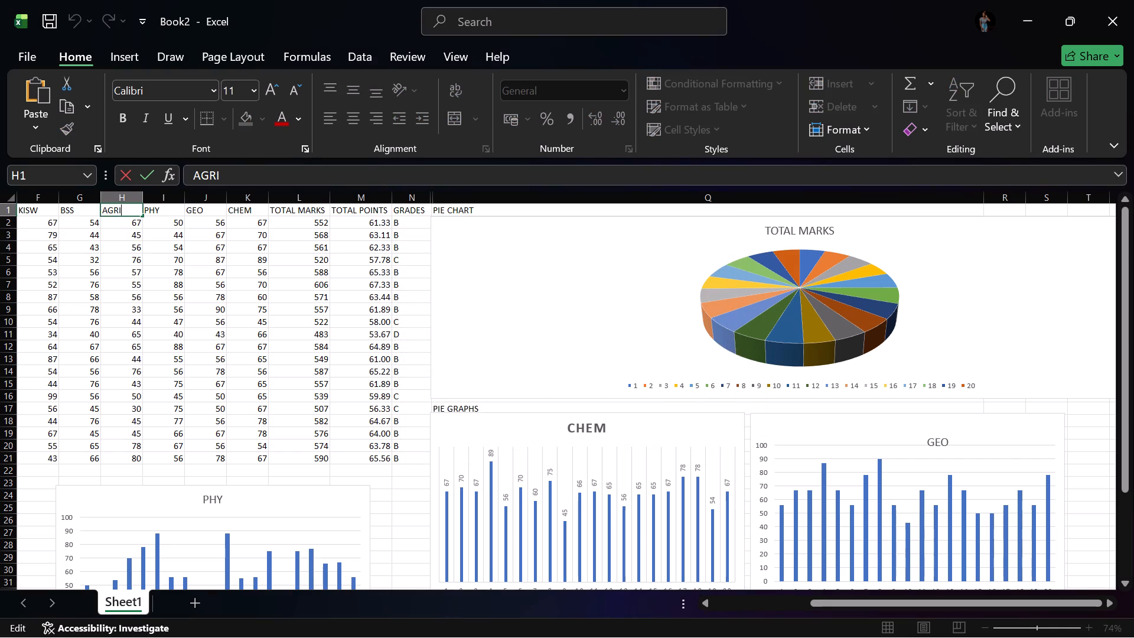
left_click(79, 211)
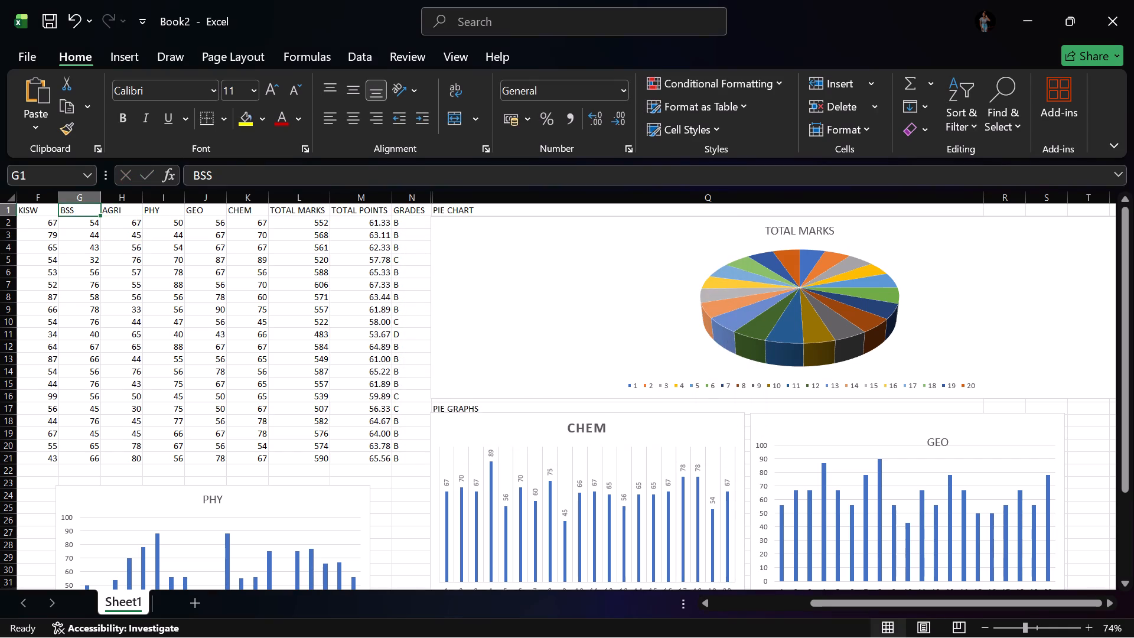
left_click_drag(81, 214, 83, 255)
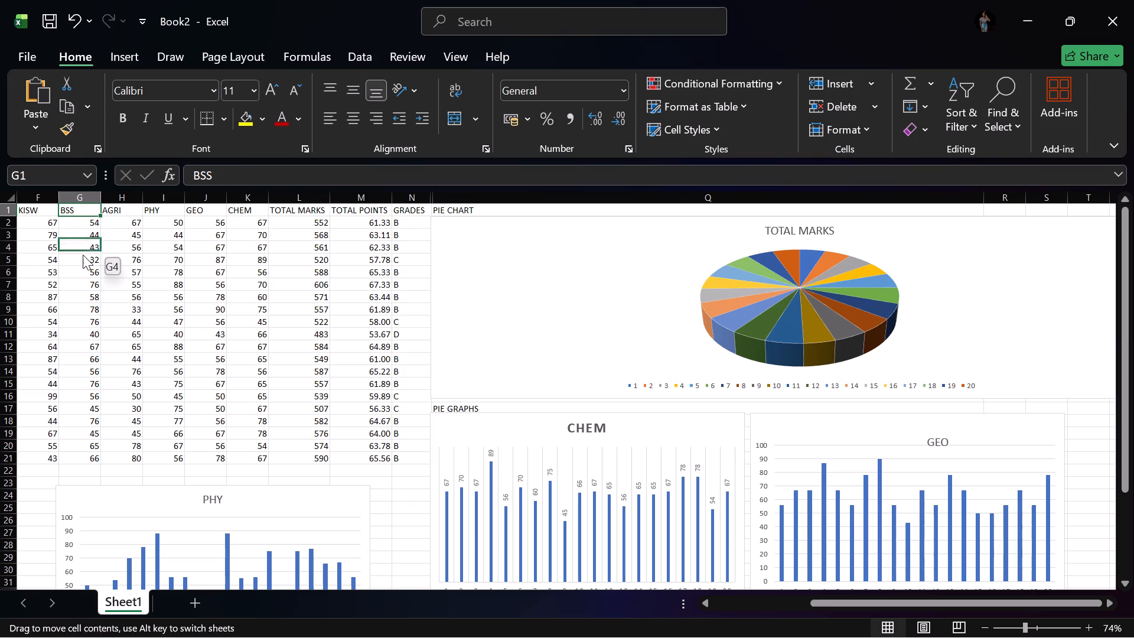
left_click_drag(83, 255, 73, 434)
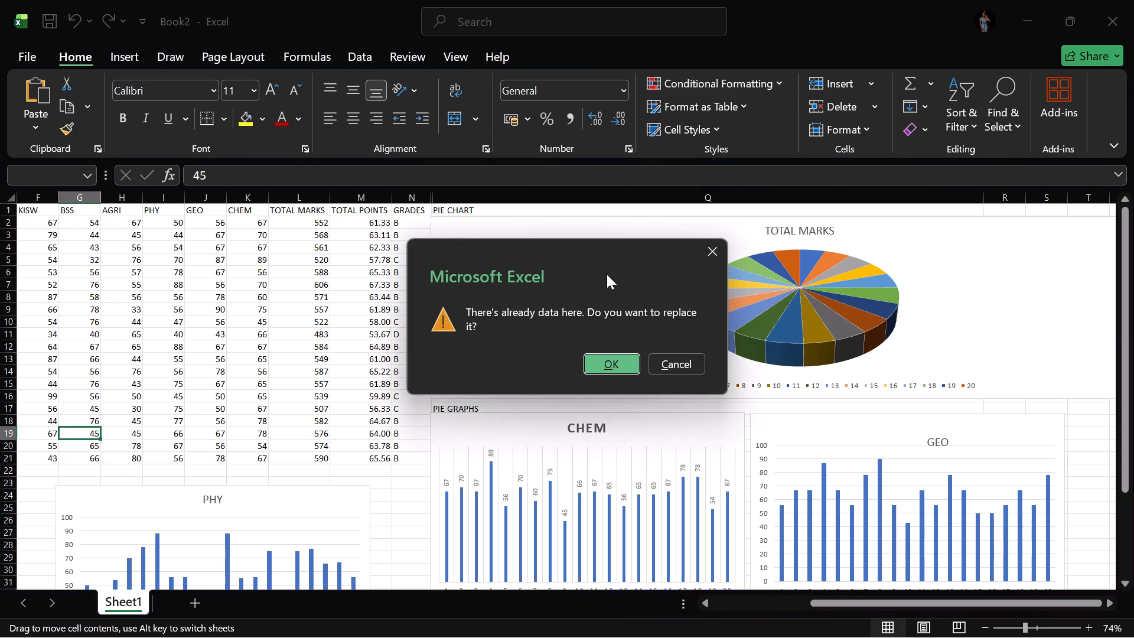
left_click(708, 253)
Insert a 2-D clustered column chart from the BSS heading and marks in G1:G21.
left_click(76, 213)
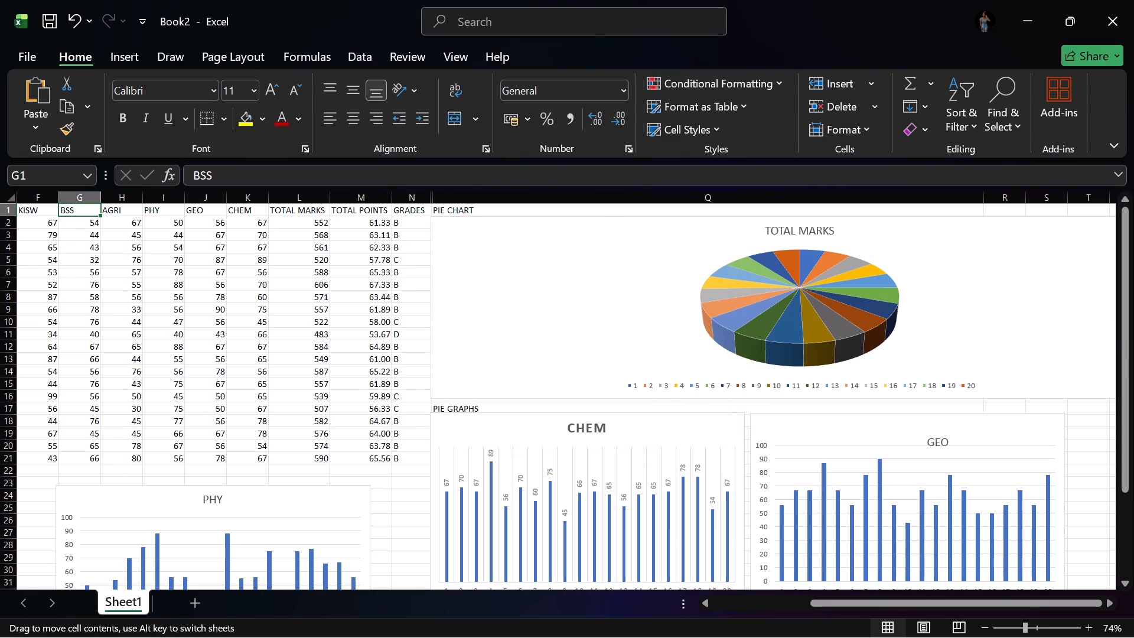
left_click_drag(77, 208, 77, 451)
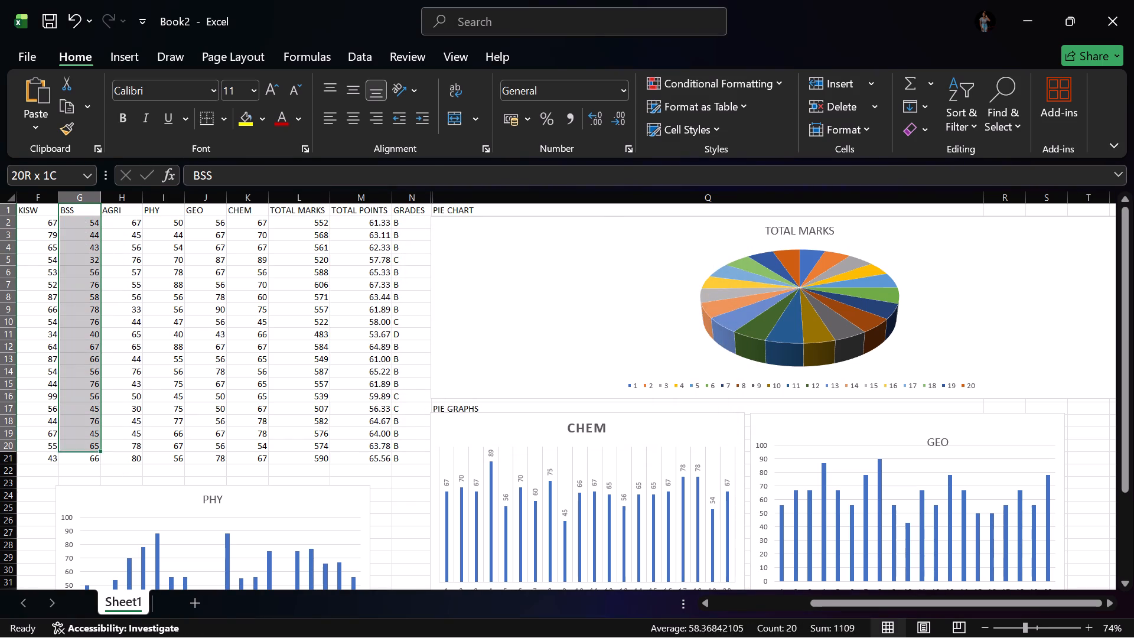
left_click_drag(77, 451, 77, 462)
left_click(125, 60)
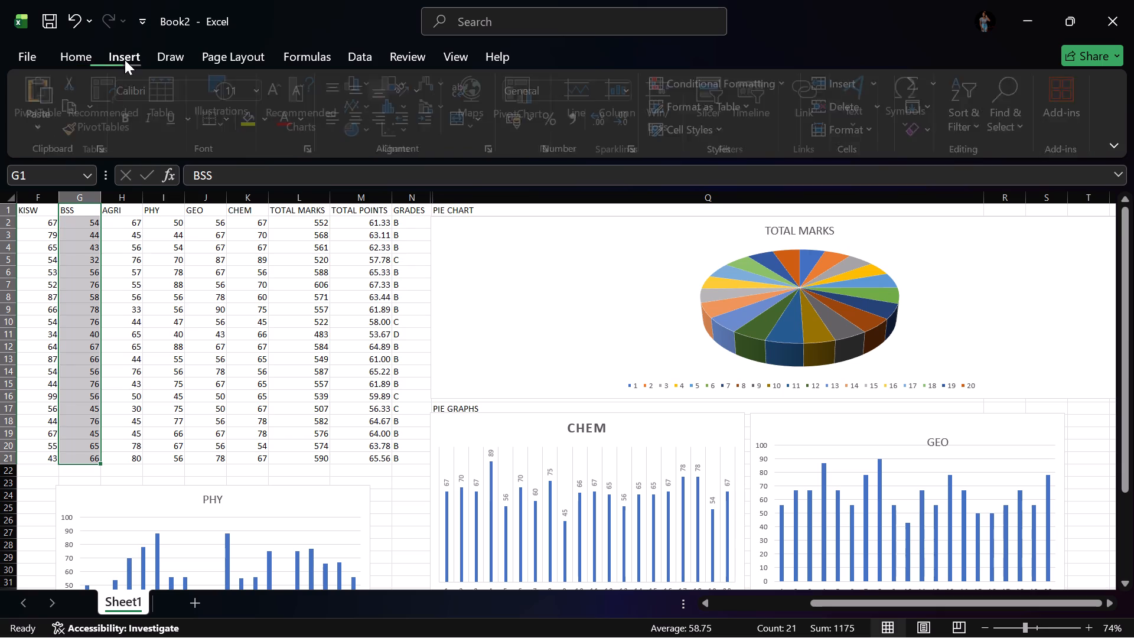
left_click(349, 89)
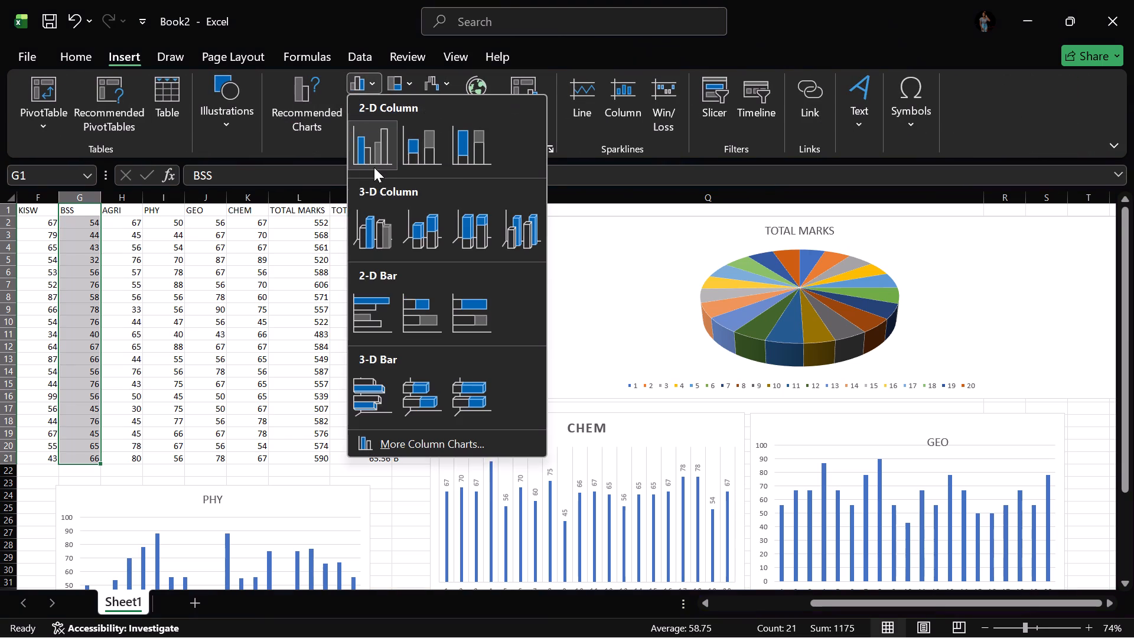
left_click(373, 166)
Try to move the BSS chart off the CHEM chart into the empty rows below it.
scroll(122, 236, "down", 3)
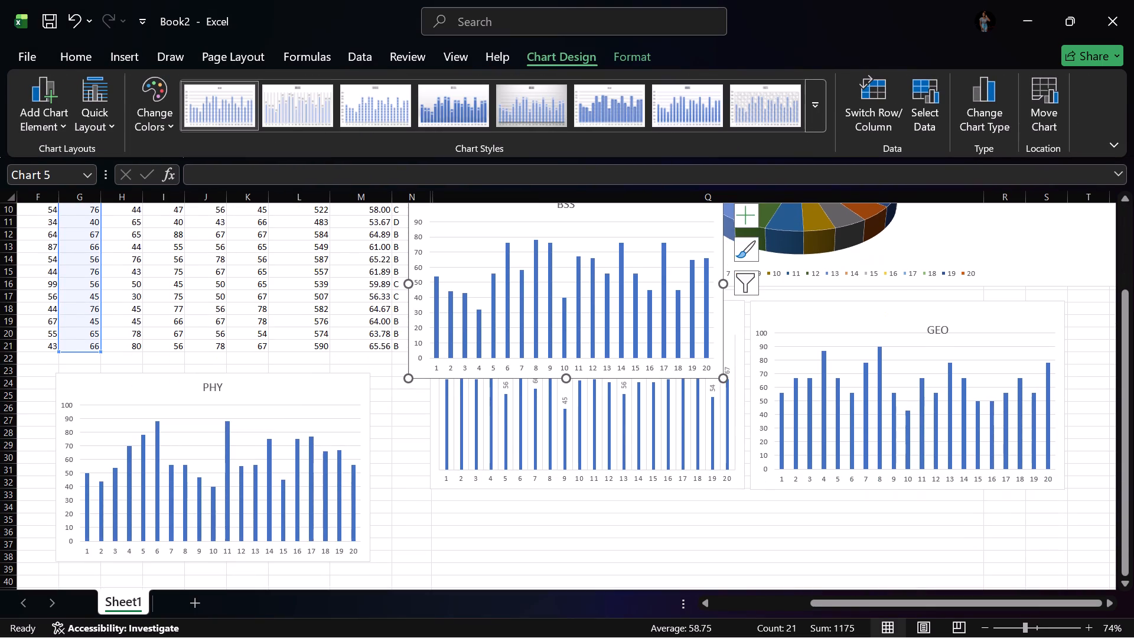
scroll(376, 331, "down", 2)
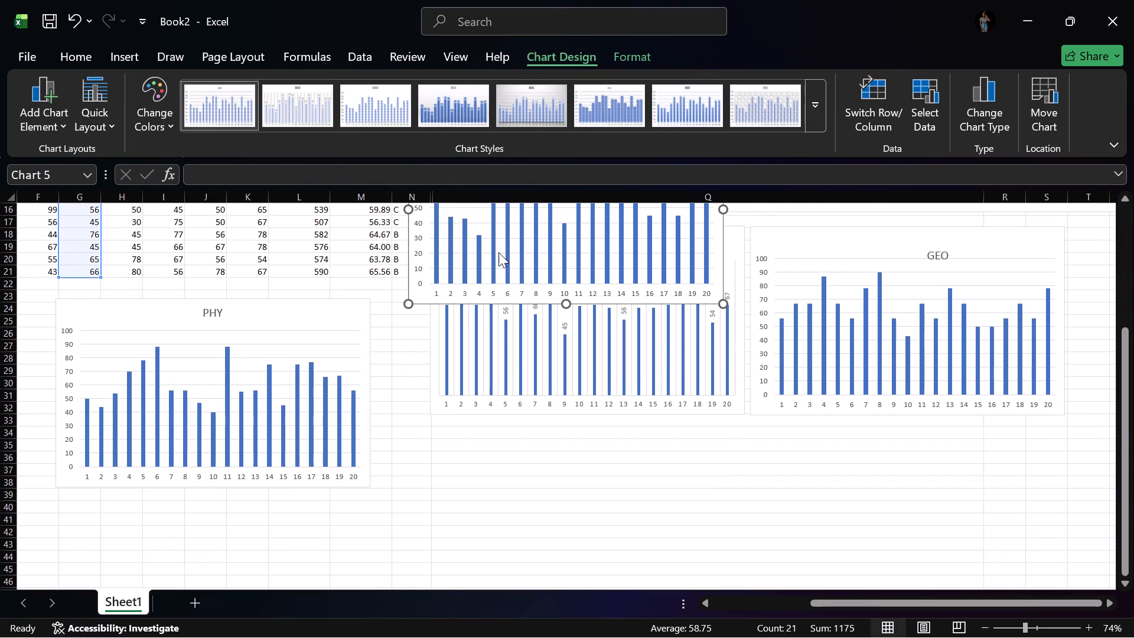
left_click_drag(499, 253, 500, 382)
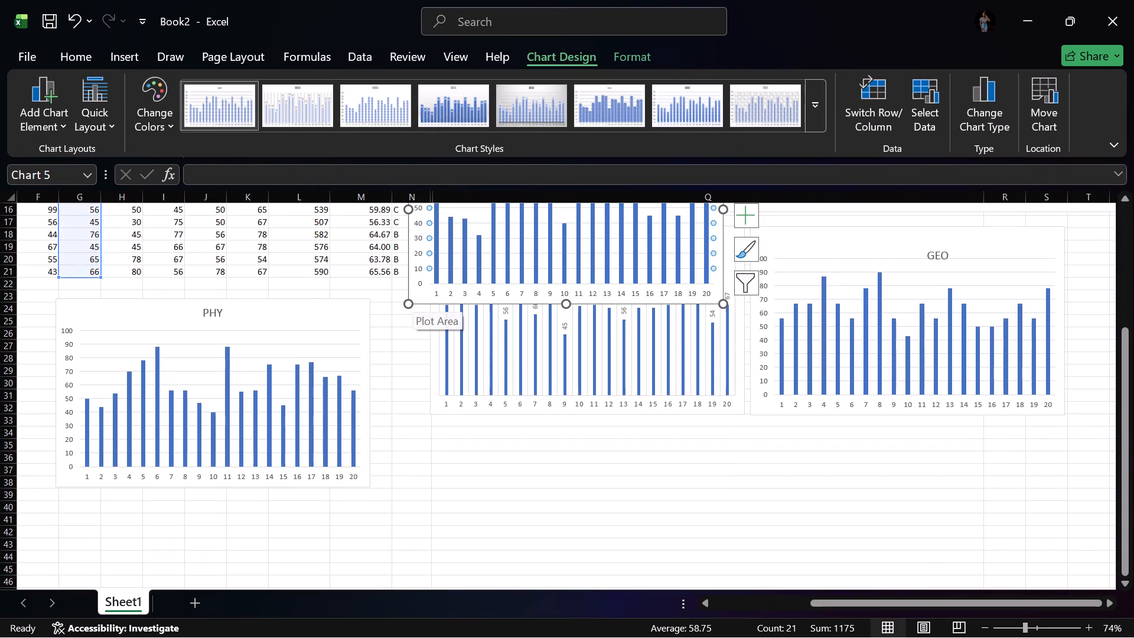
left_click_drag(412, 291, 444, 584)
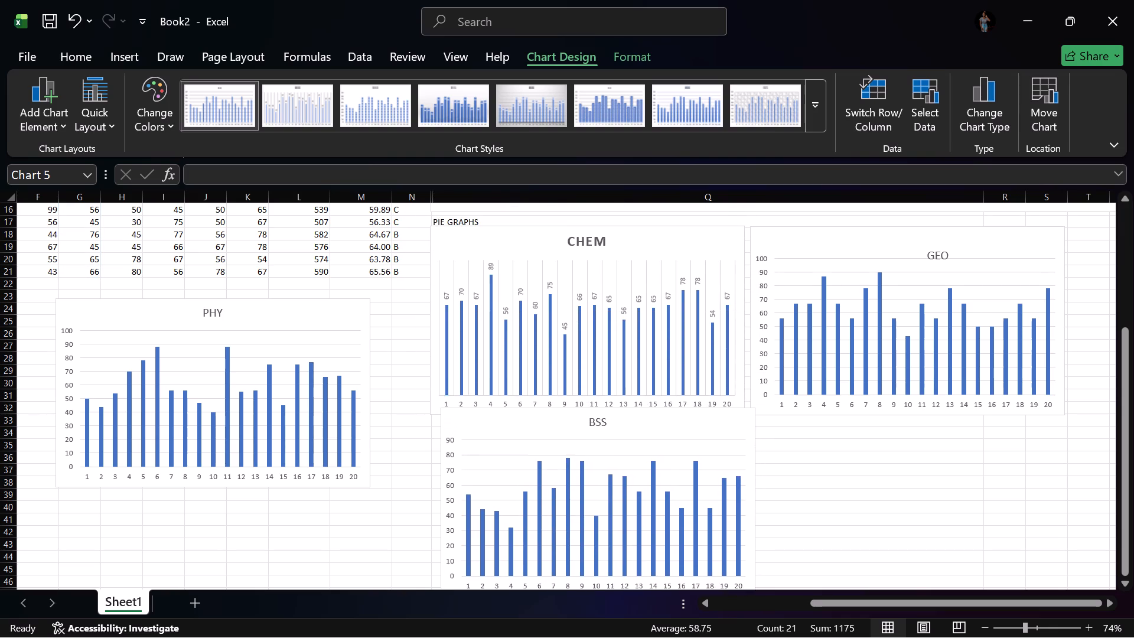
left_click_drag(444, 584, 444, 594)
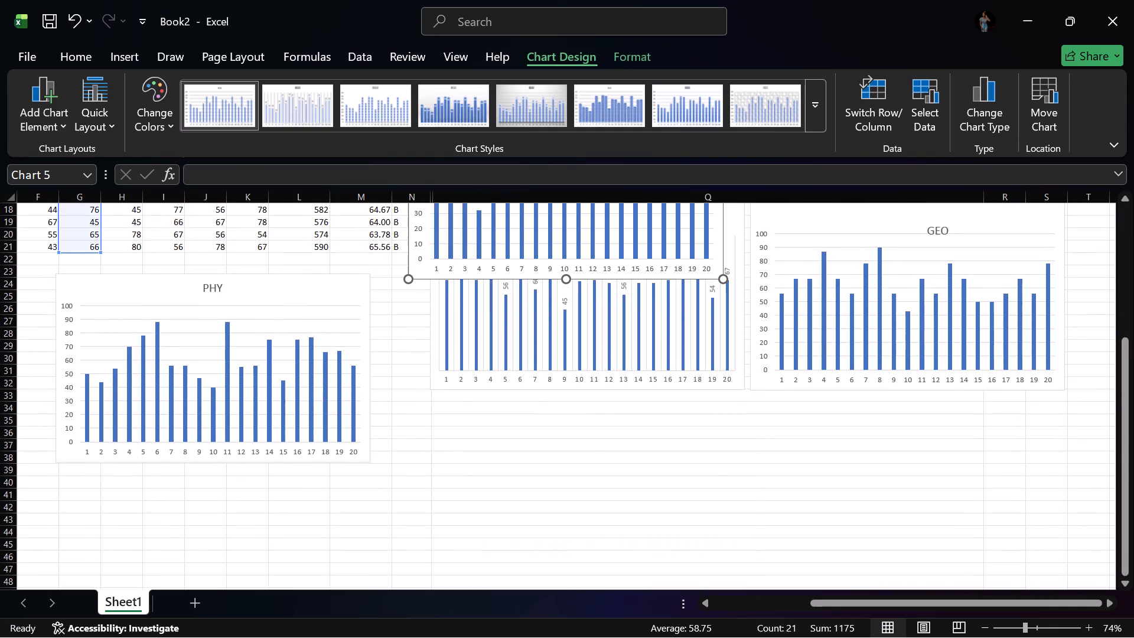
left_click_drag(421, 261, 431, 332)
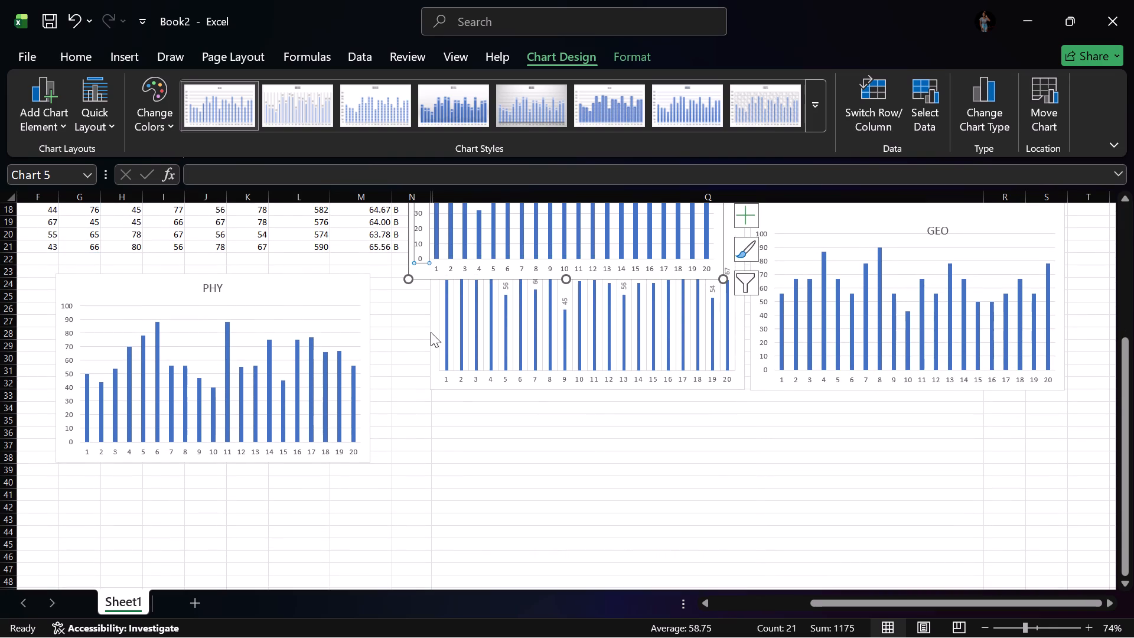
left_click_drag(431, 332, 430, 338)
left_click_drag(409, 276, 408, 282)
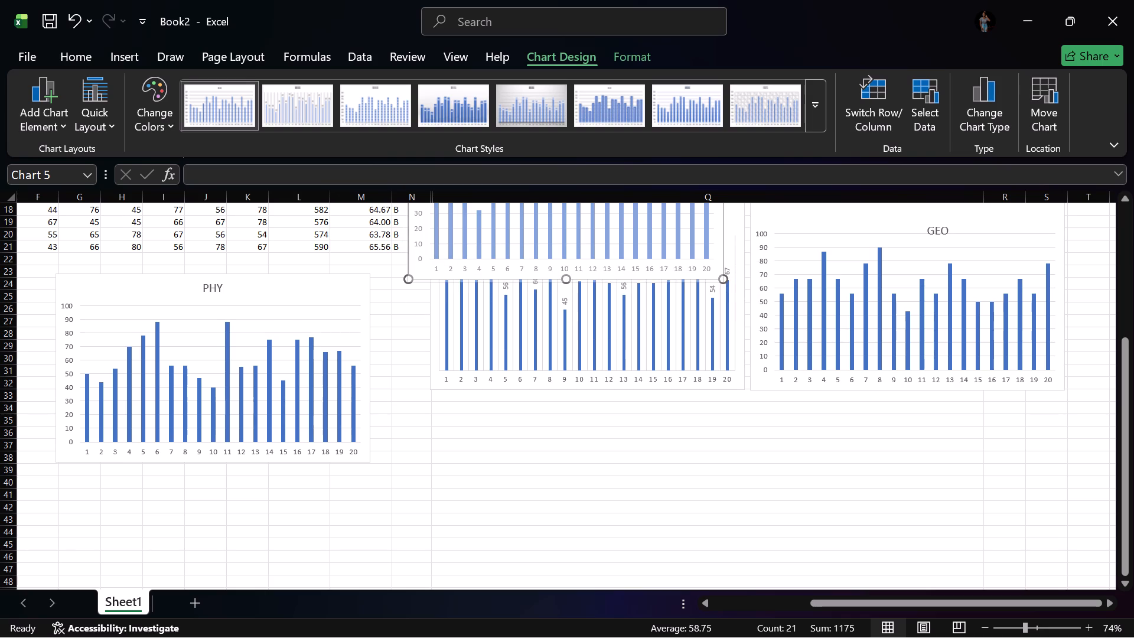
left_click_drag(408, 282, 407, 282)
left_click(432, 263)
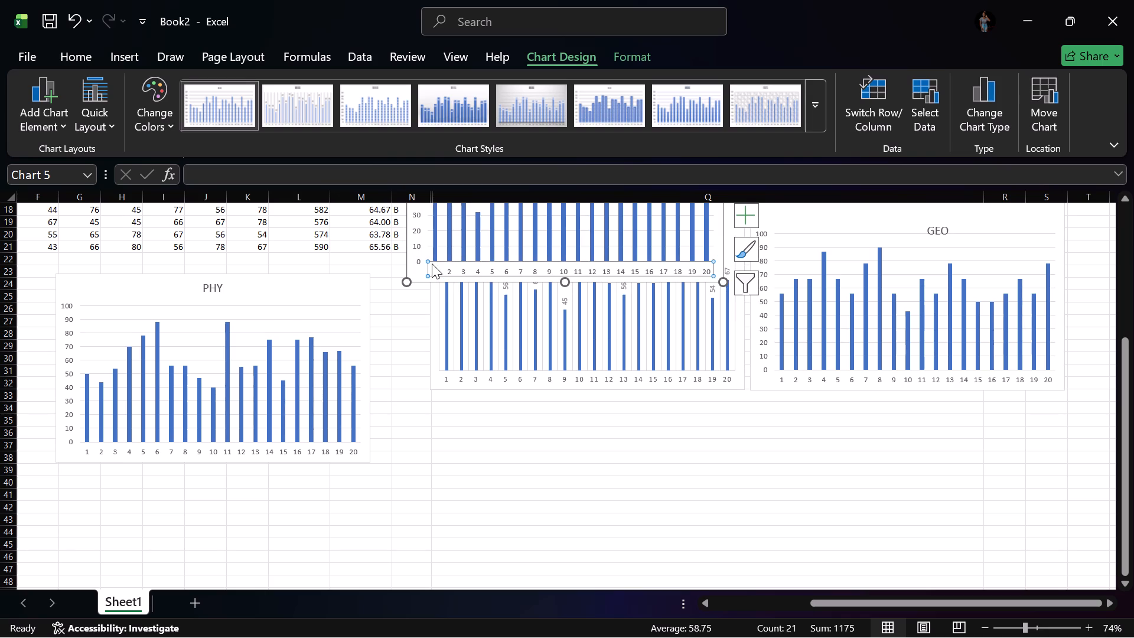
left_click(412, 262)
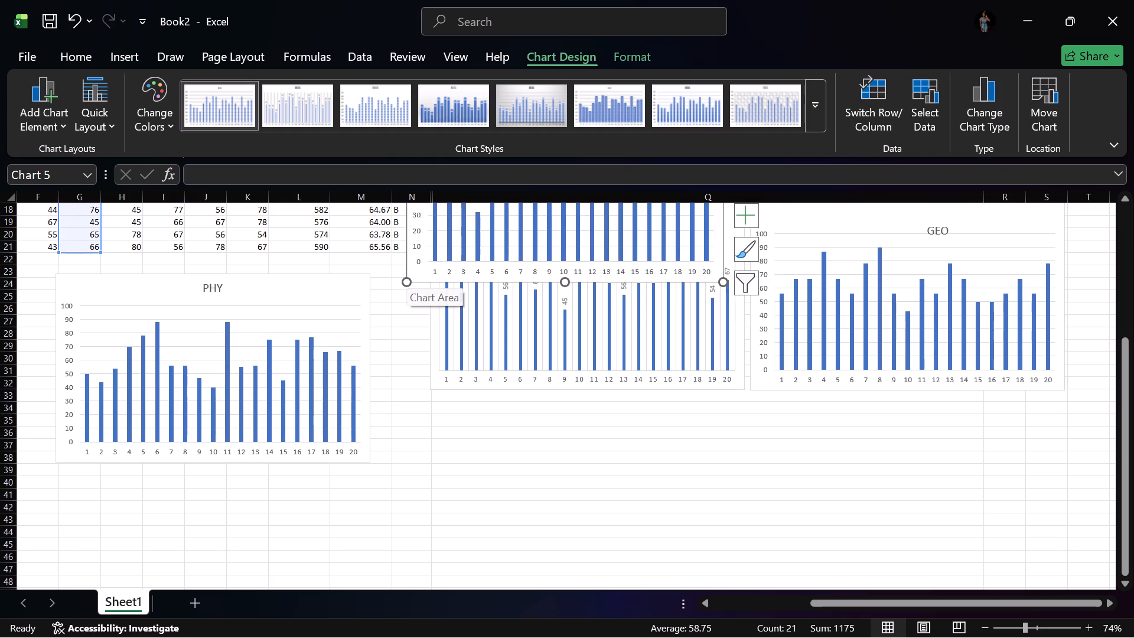
Move the BSS chart into the empty area below the CHEM chart, with its top edge at about row 34.
scroll(423, 425, "down", 1)
scroll(423, 425, "up", 5)
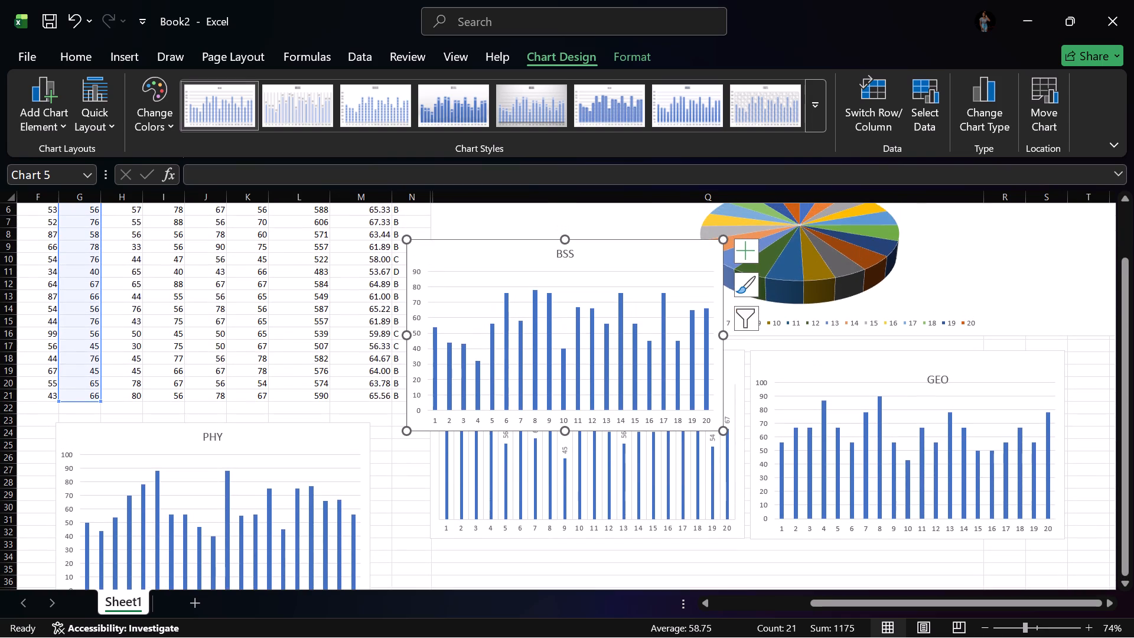
left_click_drag(421, 242, 453, 354)
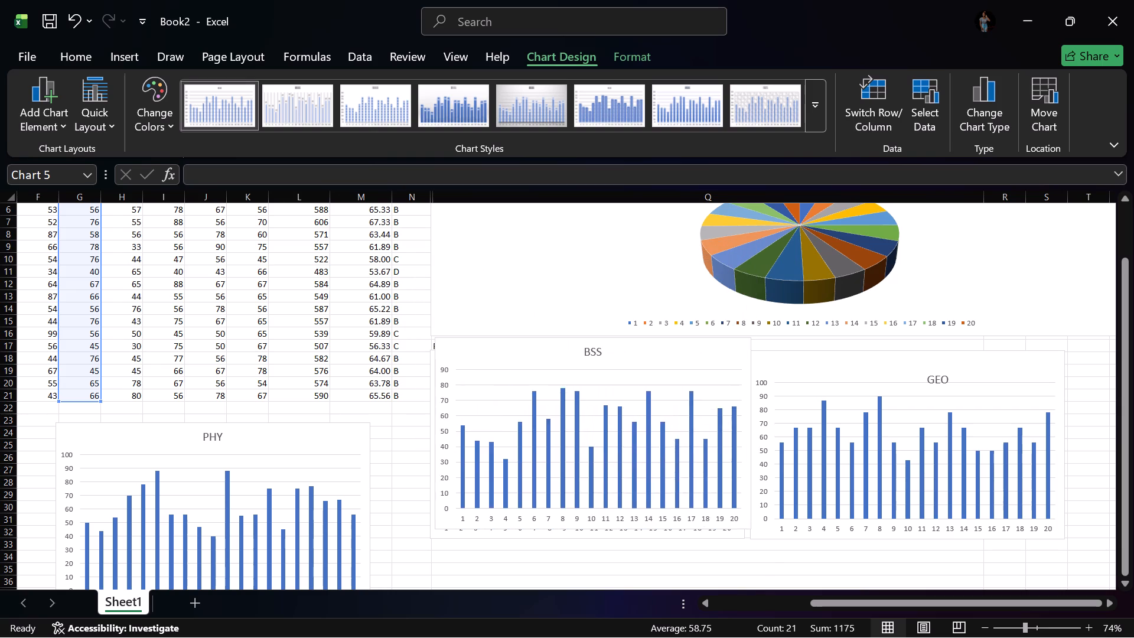
left_click_drag(453, 354, 513, 549)
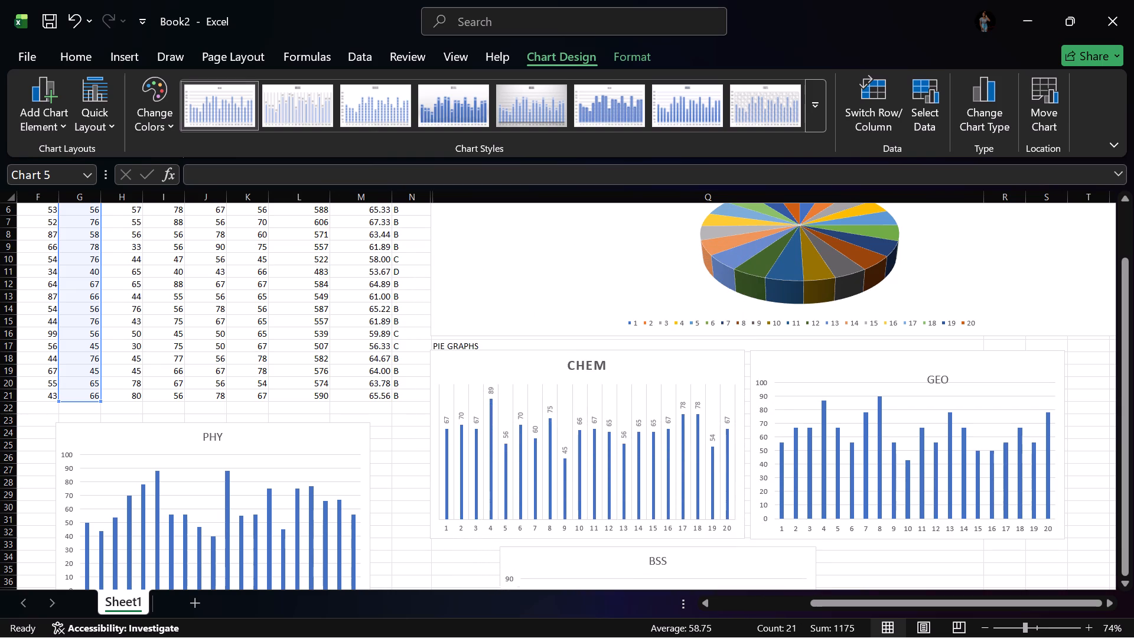
left_click_drag(513, 549, 508, 552)
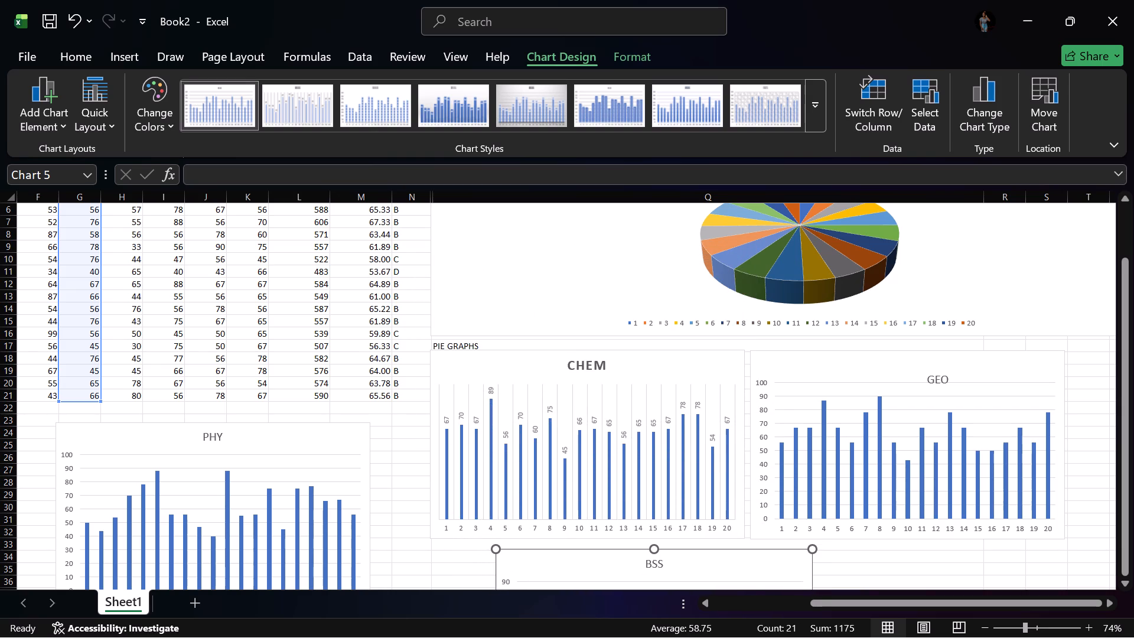
Nudge the BSS chart slightly down and to the left beneath the CHEM chart, covering about rows 34 to 49.
key("Down")
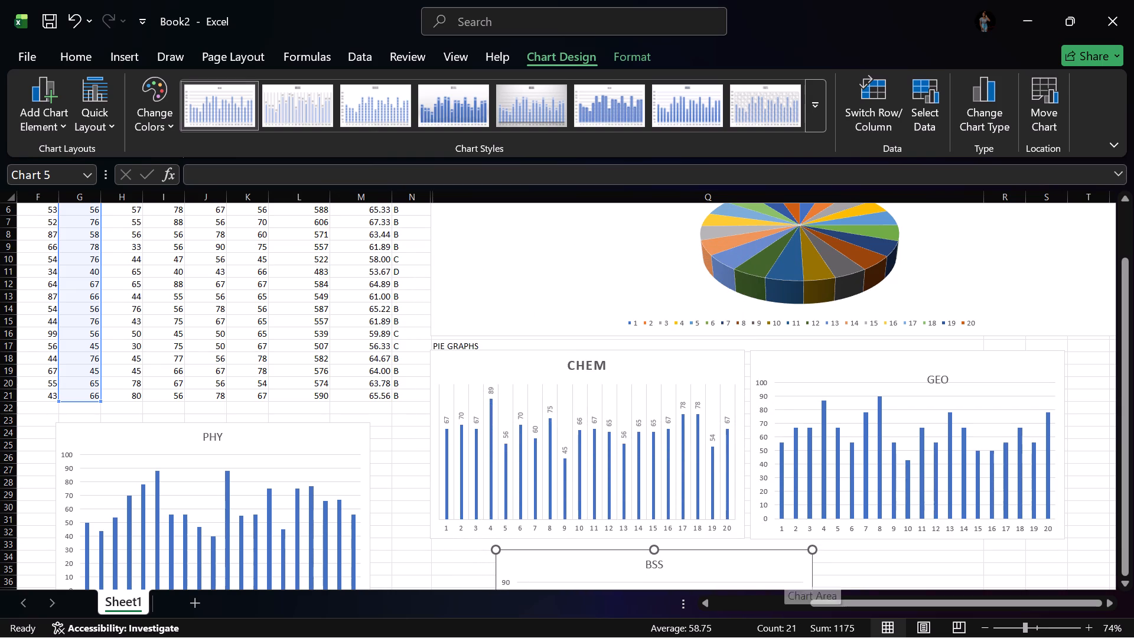
key("Down")
key("Down")
key("Down")
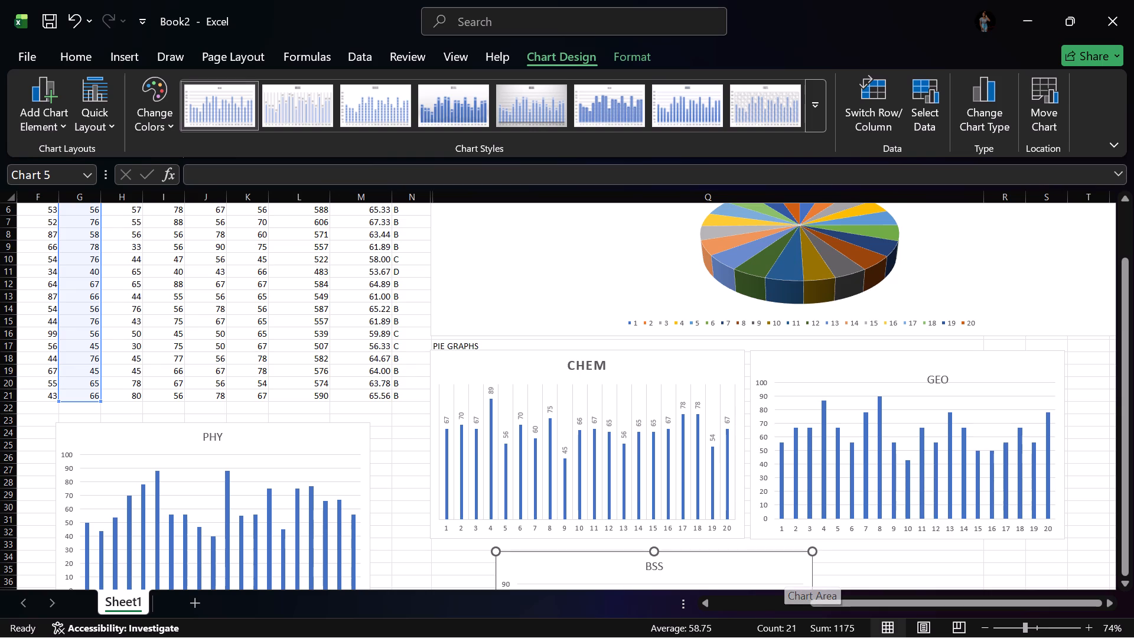
key("Left")
key("Left")
key("Left")
key("Left")
key("Left")
key("Left")
key("Left")
key("Left")
key("Left")
key("Left")
key("Left")
scroll(575, 396, "down", 4)
key("Left")
key("Left")
scroll(568, 399, "down", 2)
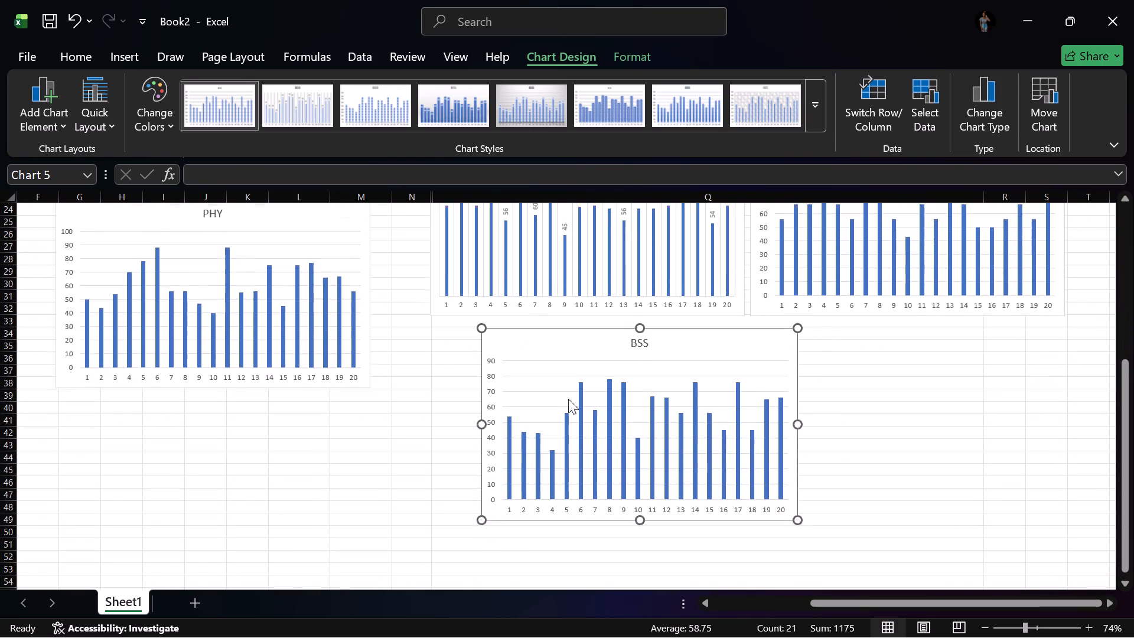
key("Left")
scroll(568, 399, "down", 1)
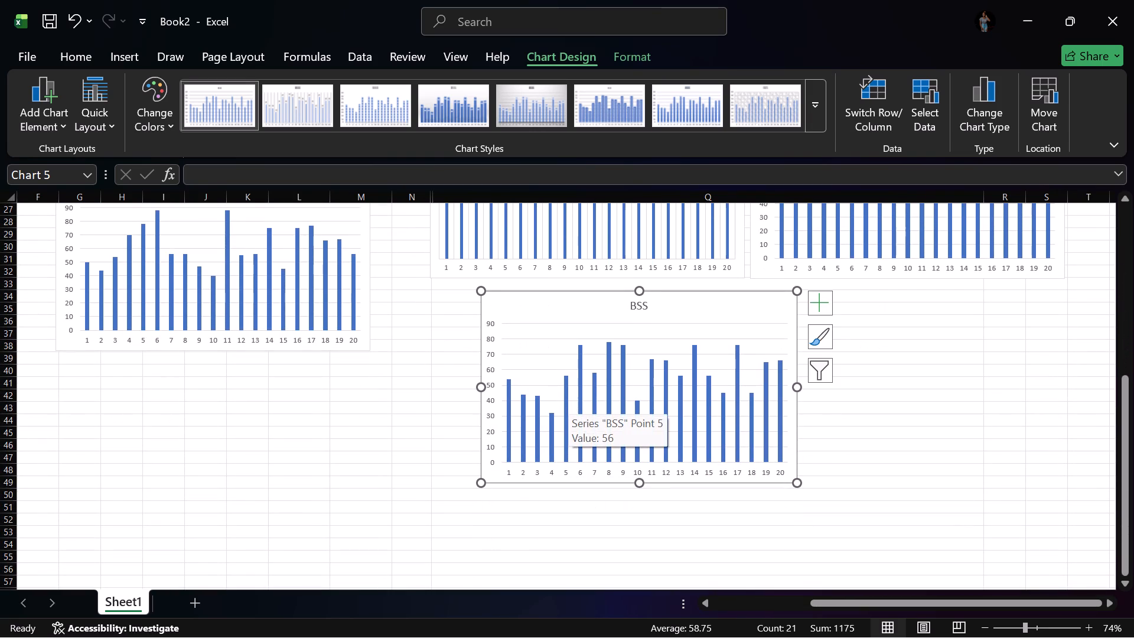
key("Left")
key("Left")
key("Left")
key("Left")
key("Left")
key("Left")
key("Left")
key("Left")
key("Left")
Open the data series formatting options for the columns of the BSS chart.
left_click(576, 414)
left_click(576, 413)
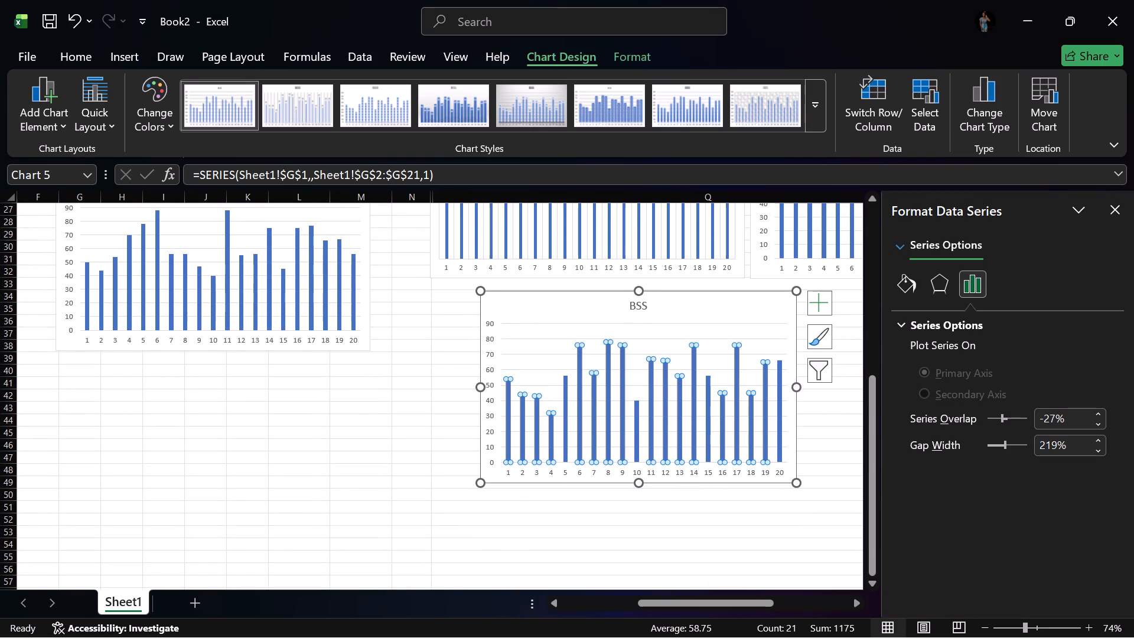
Close the data series formatting options and reduce the BSS chart's height so it covers about rows 35 to 49.
left_click(1117, 211)
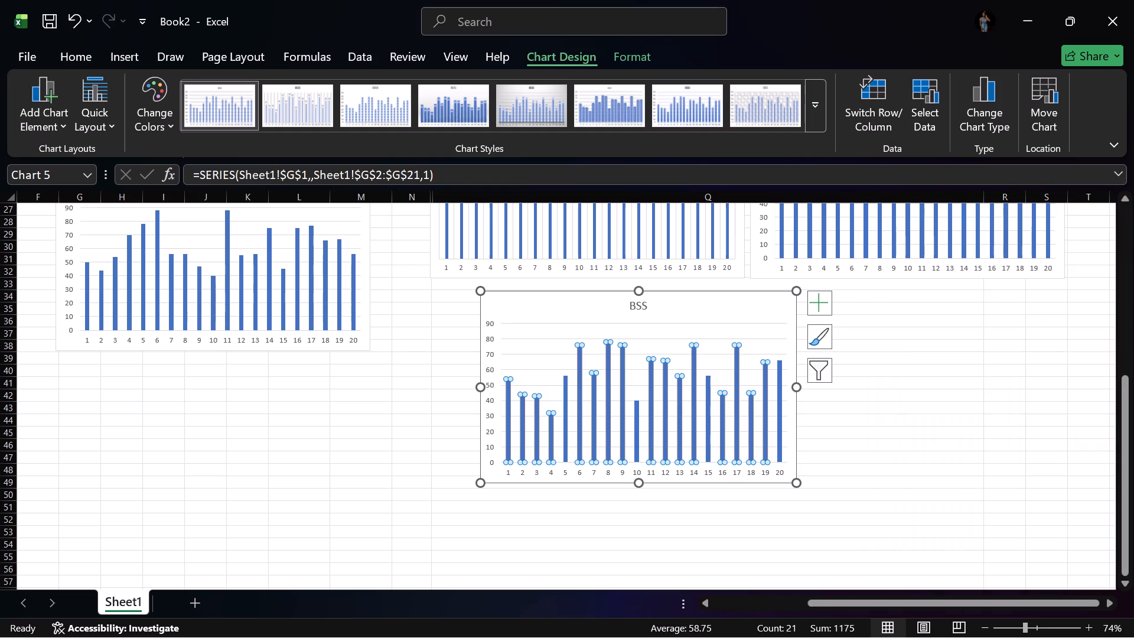
key("Left")
left_click_drag(484, 293, 452, 292)
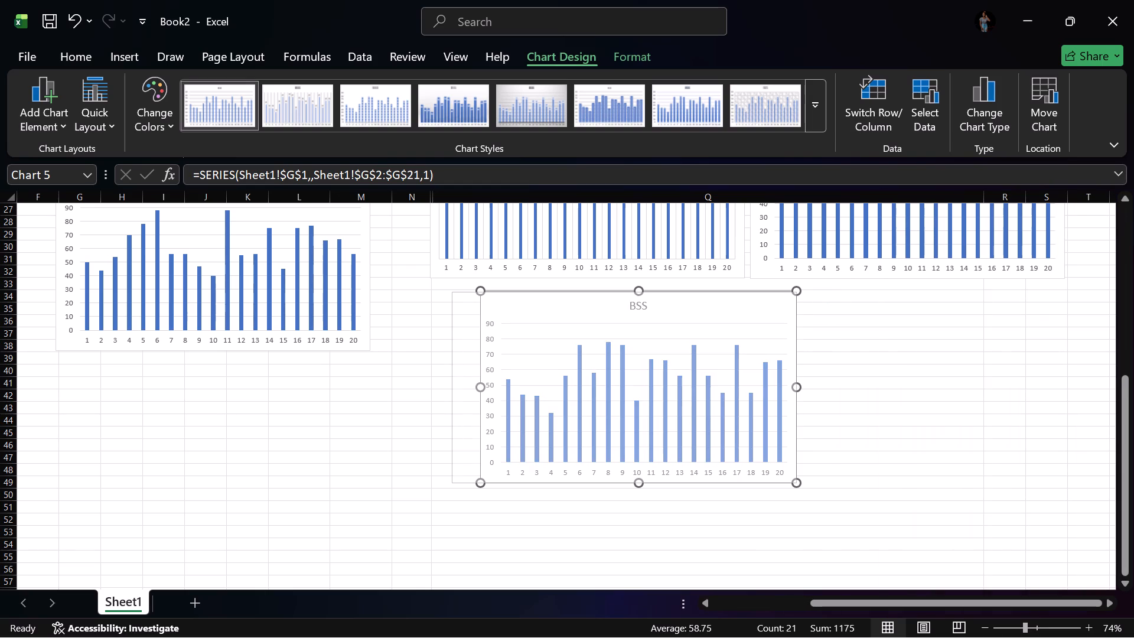
left_click_drag(452, 292, 470, 294)
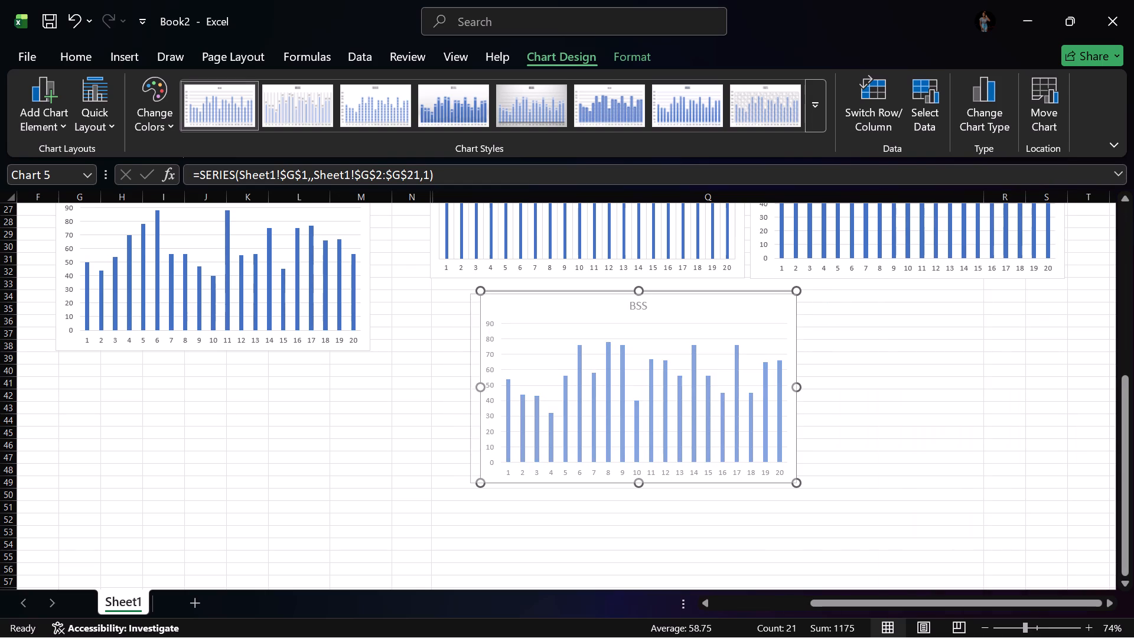
left_click_drag(470, 294, 479, 302)
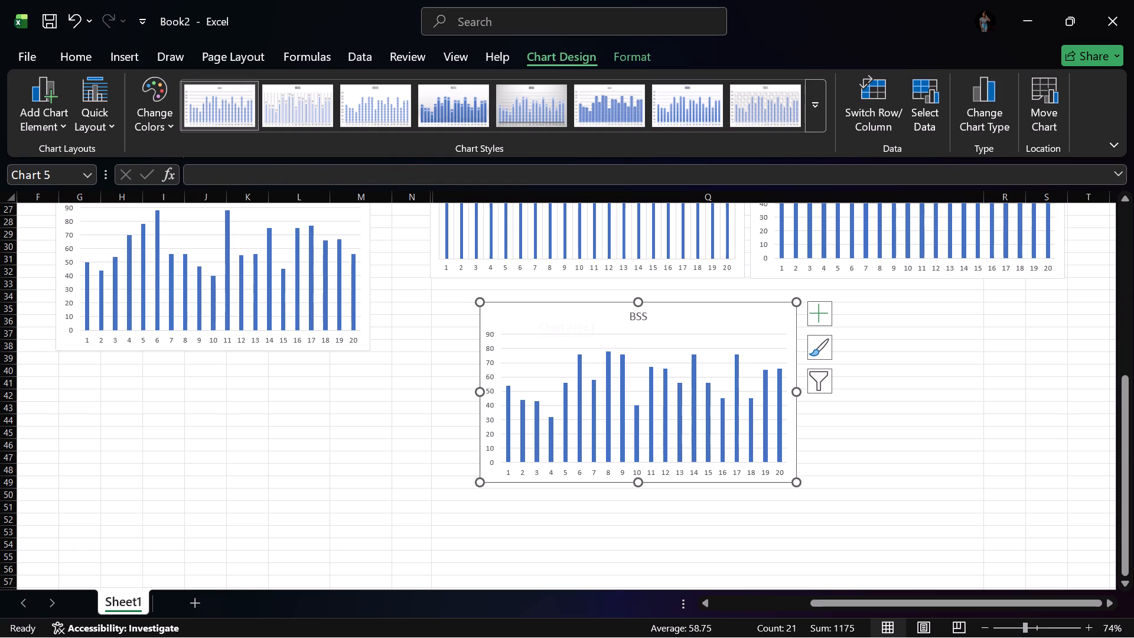
Shift the plot area slightly up and to the left inside the BSS chart.
left_click_drag(553, 340, 537, 333)
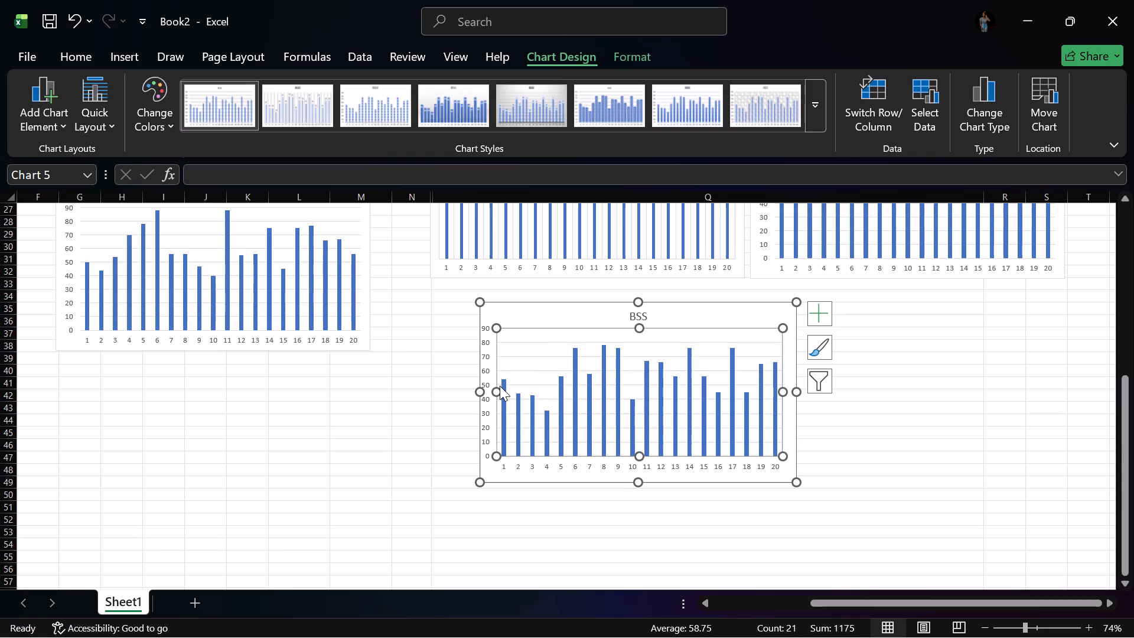
left_click(435, 339)
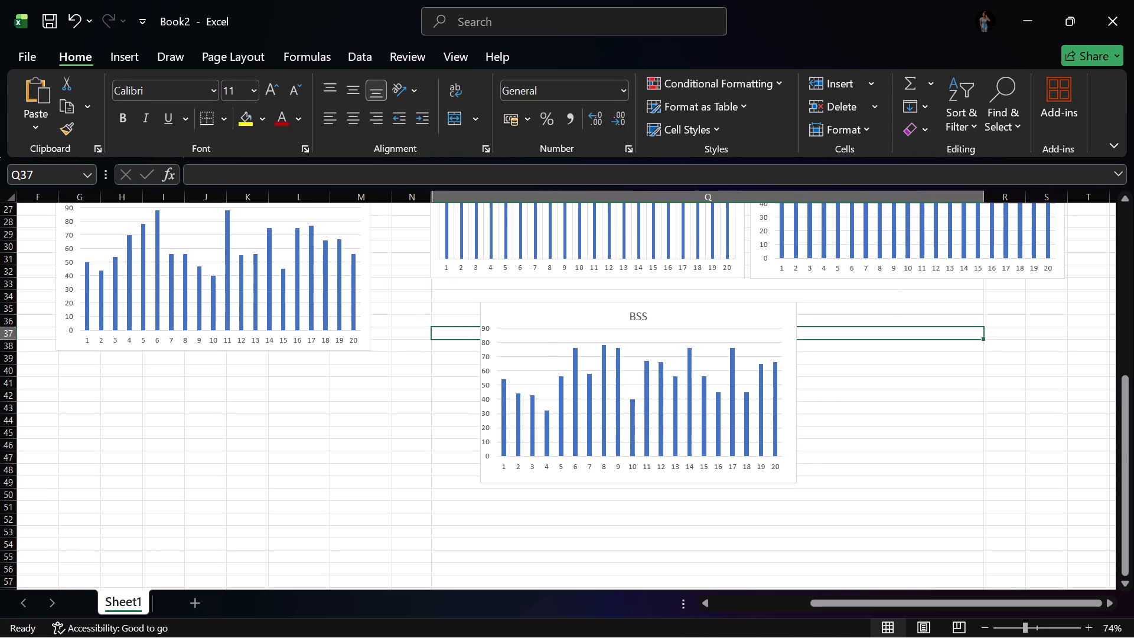
Move the BSS chart up and left to sit directly beneath the CHEM chart, covering about rows 33 to 47.
left_click_drag(696, 313, 651, 291)
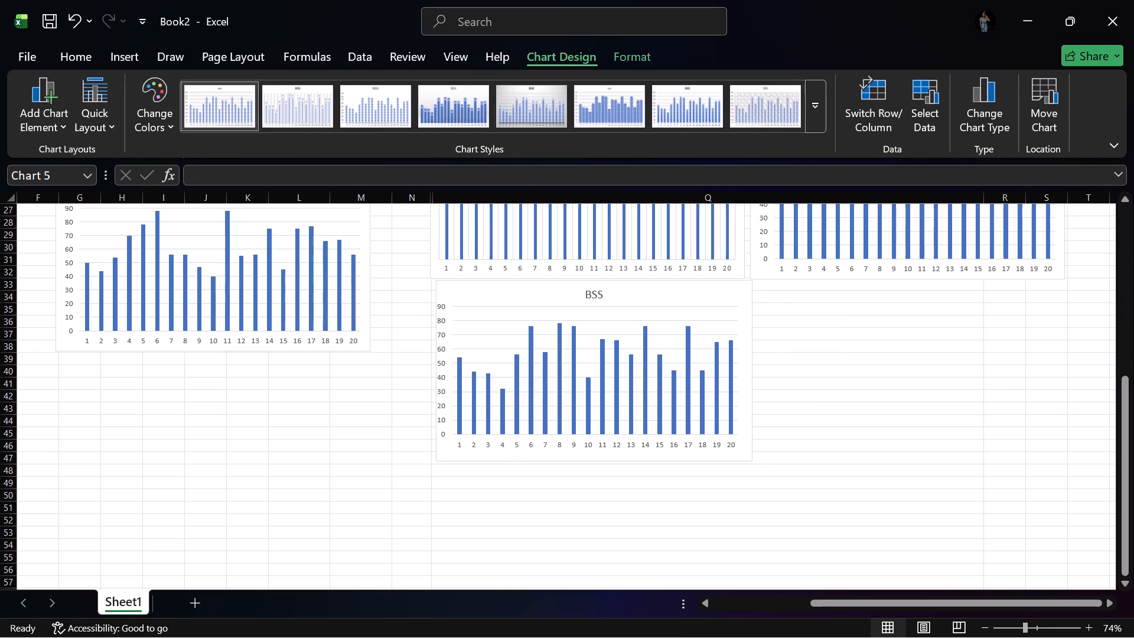
left_click_drag(651, 291, 652, 291)
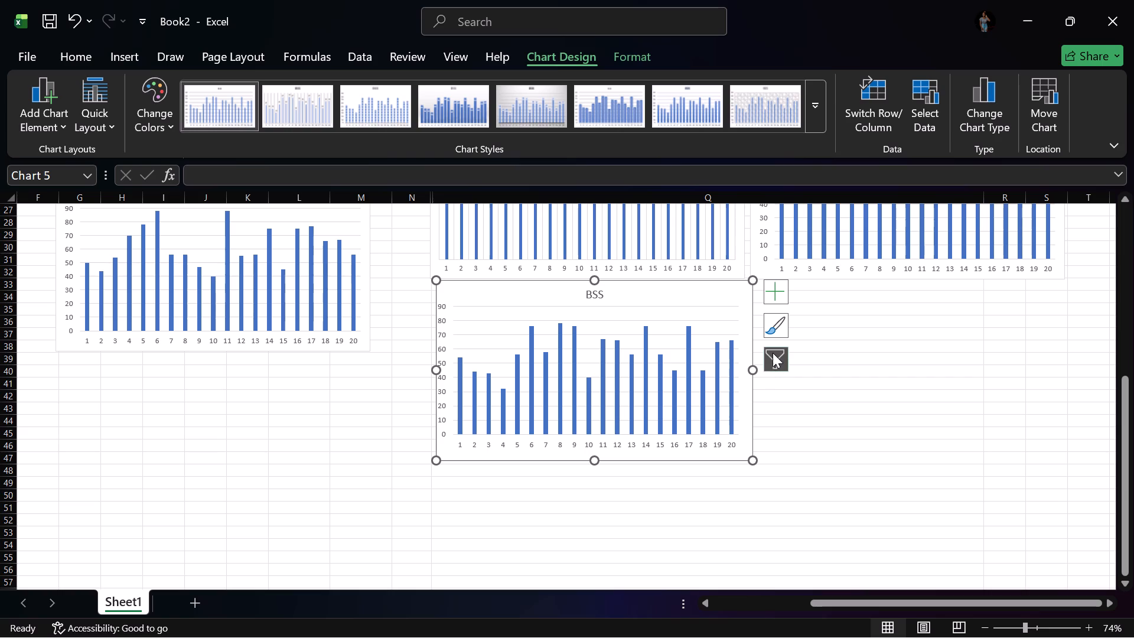
scroll(775, 353, "down", 1)
Move the PHY chart beside the BSS chart and below the GEO chart, covering about rows 34 to 49.
left_click_drag(346, 229, 354, 236)
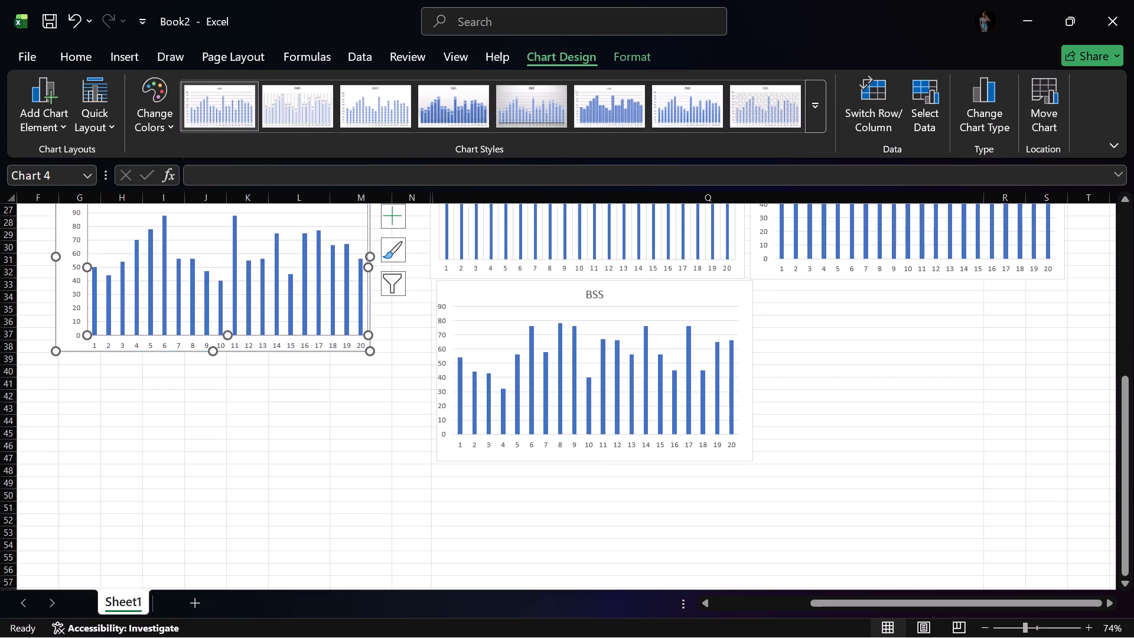
left_click_drag(346, 224, 344, 246)
left_click_drag(247, 226, 291, 239)
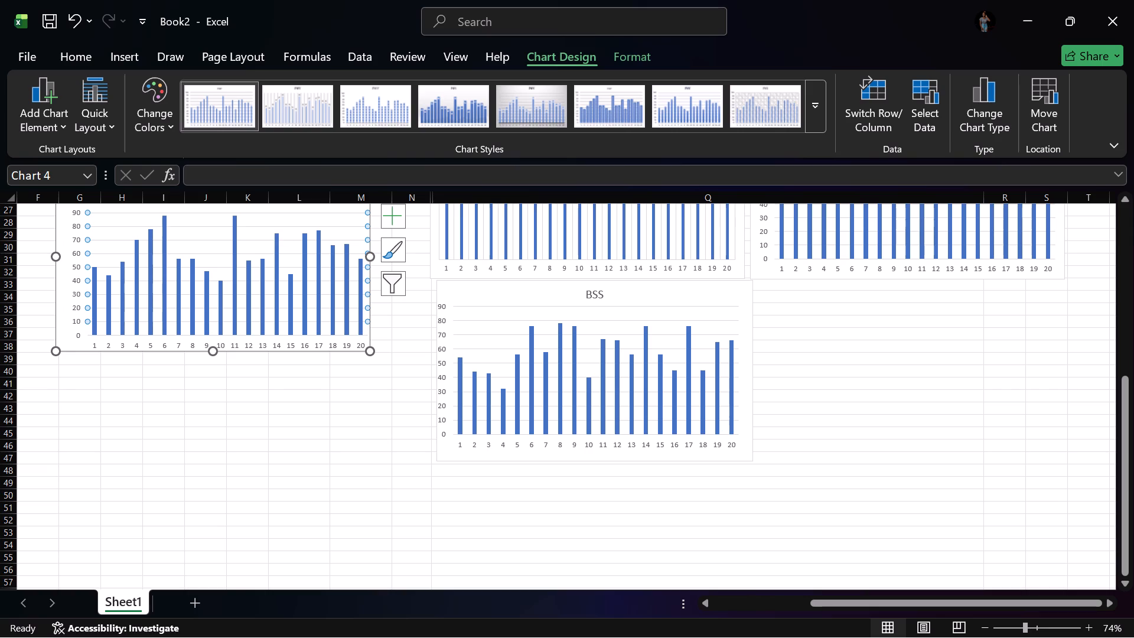
left_click_drag(63, 318, 375, 457)
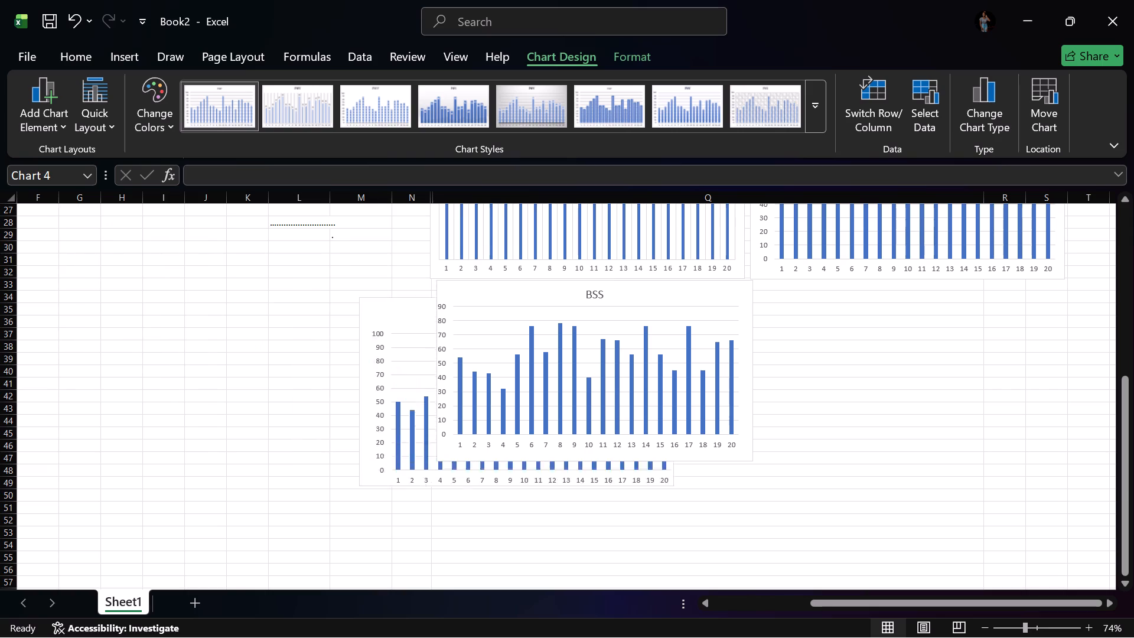
left_click_drag(375, 457, 657, 464)
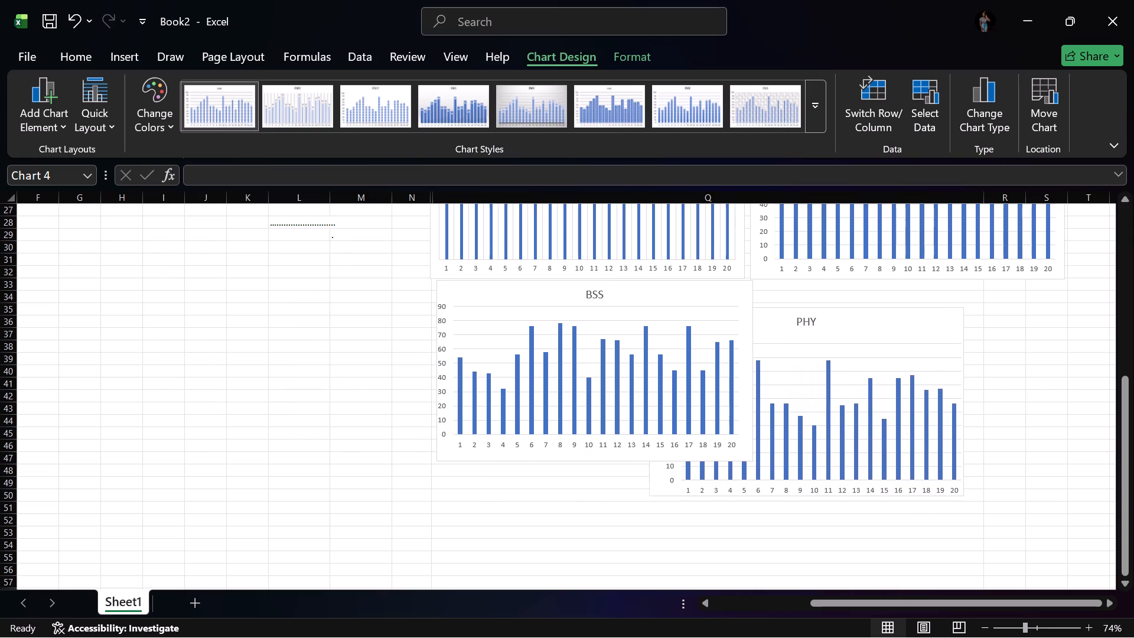
left_click_drag(657, 464, 776, 440)
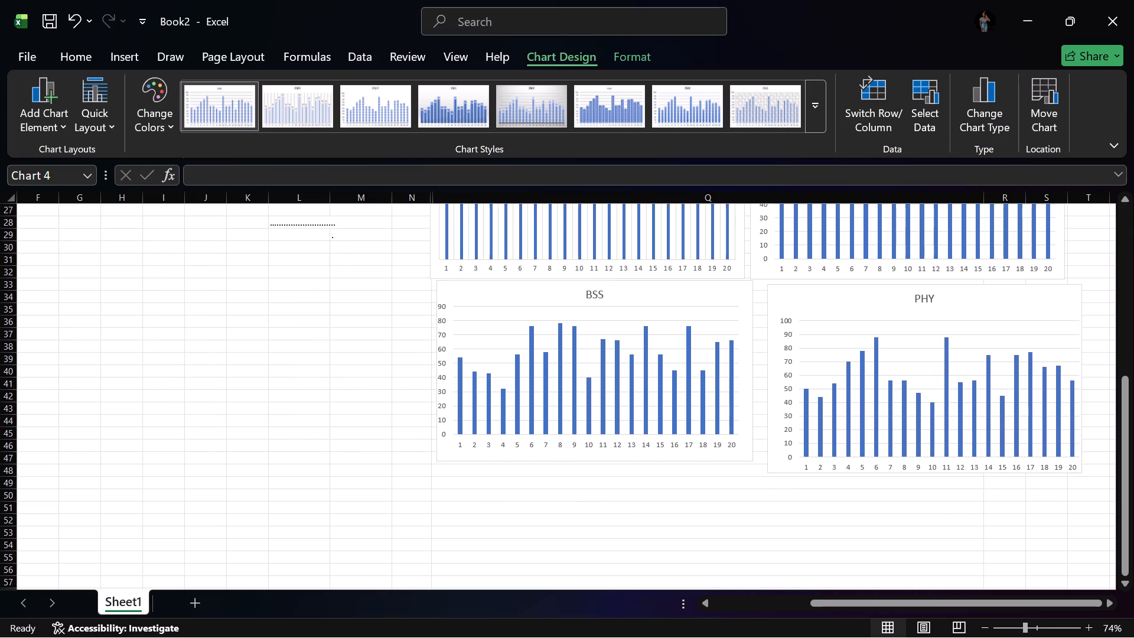
left_click_drag(776, 440, 775, 453)
Insert a 2-D clustered column chart of the AGRI marks in H1:H21, in the empty rows below the BSS and PHY charts.
scroll(748, 476, "down", 3)
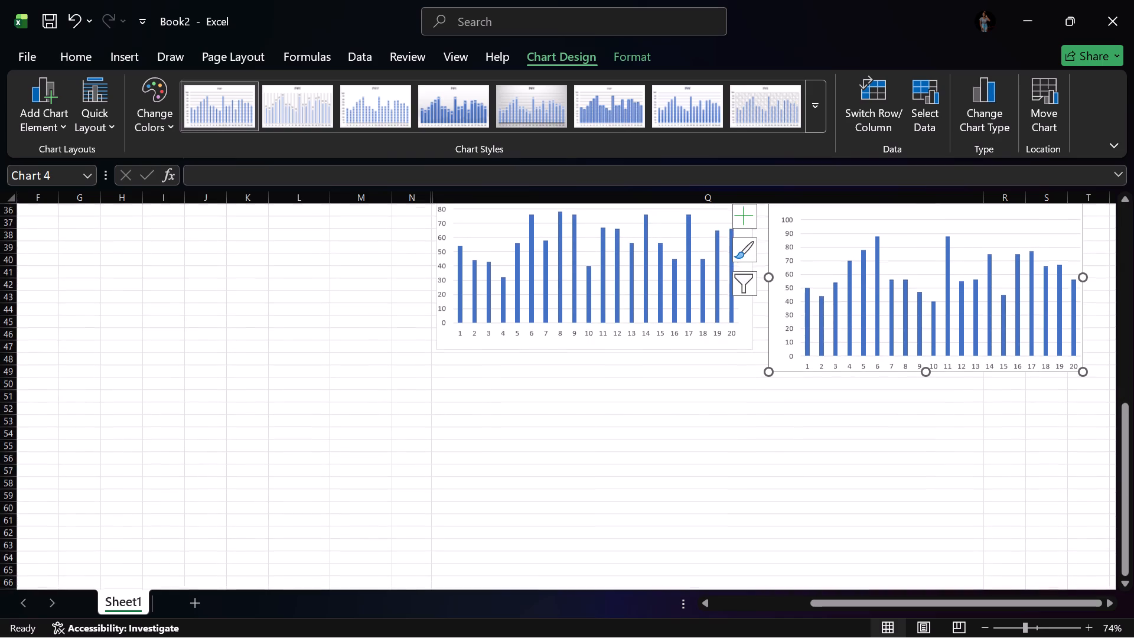
scroll(747, 476, "down", 3)
scroll(747, 476, "up", 16)
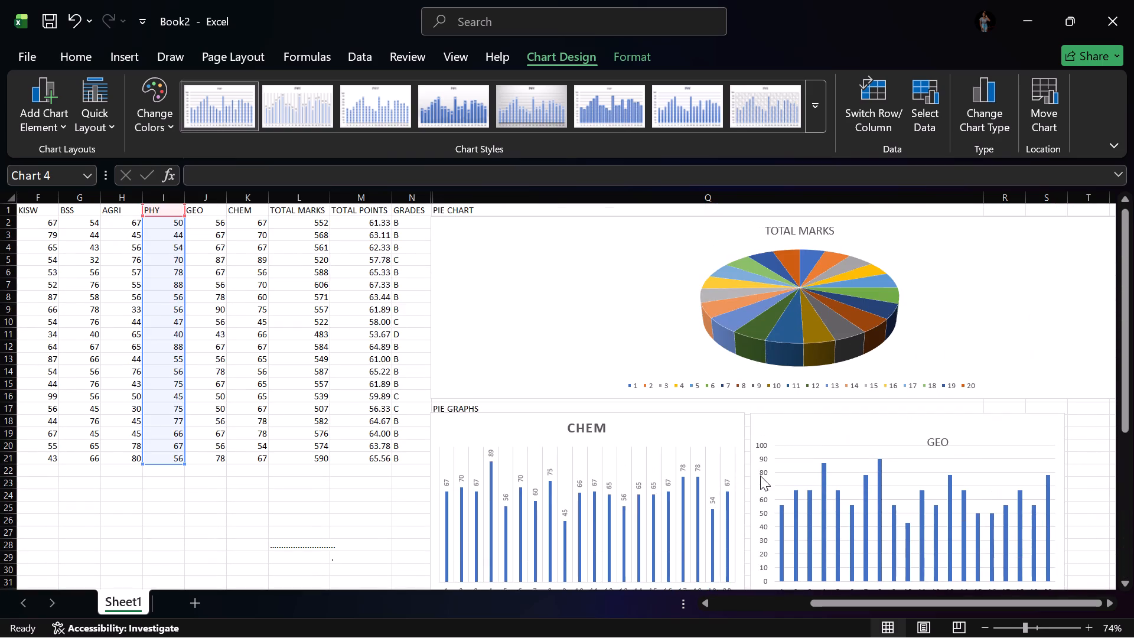
scroll(760, 476, "up", 3)
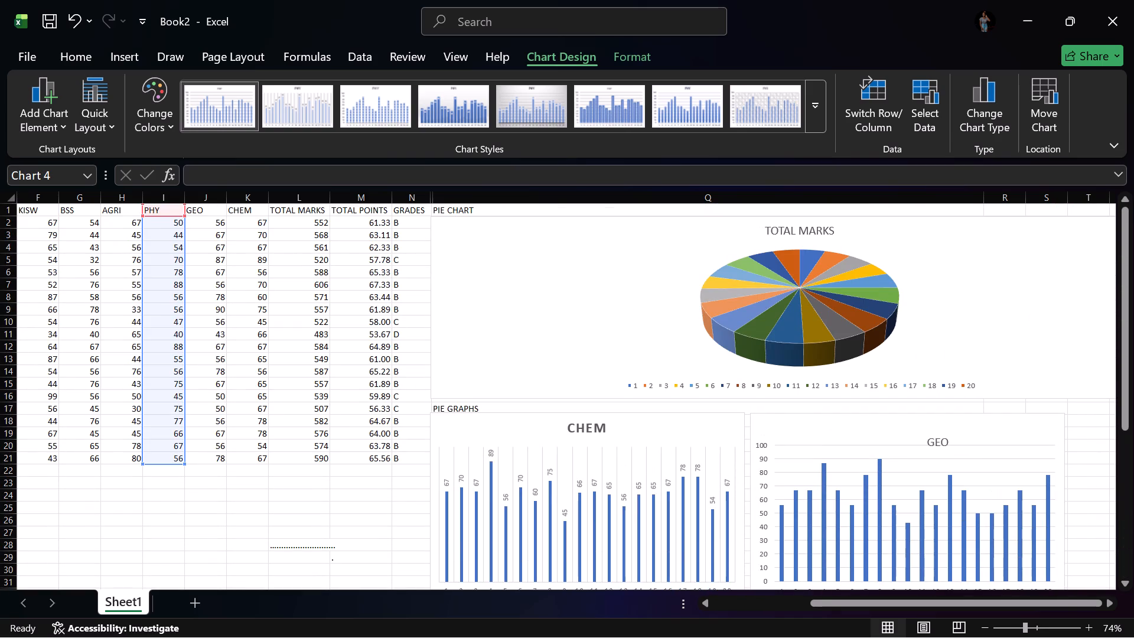
left_click(119, 210)
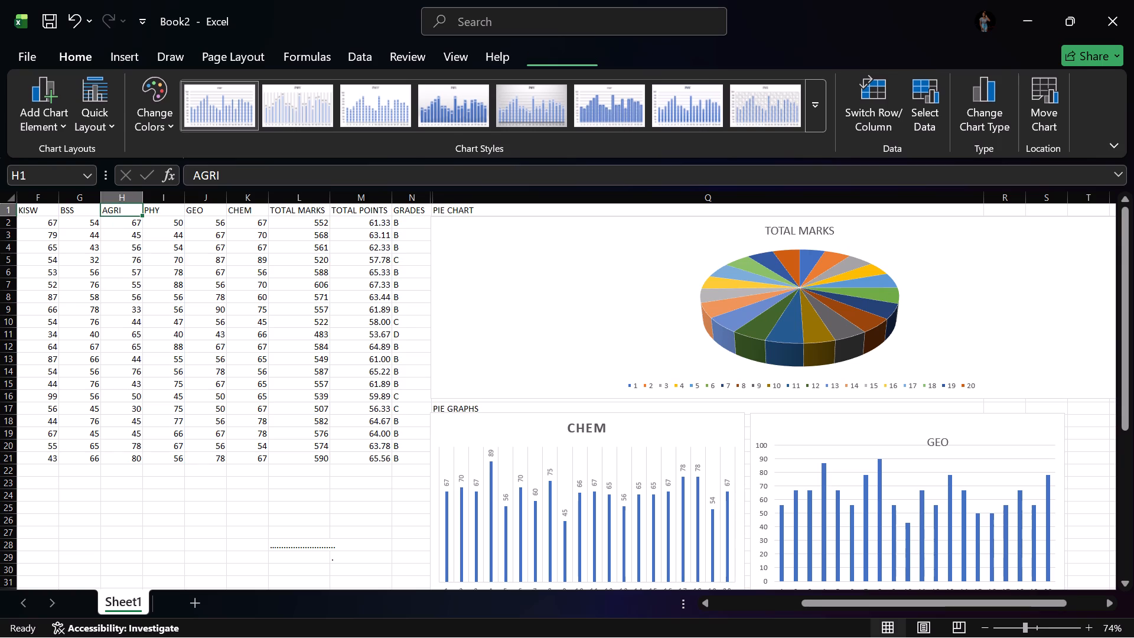
left_click(122, 206)
left_click_drag(122, 211, 119, 320)
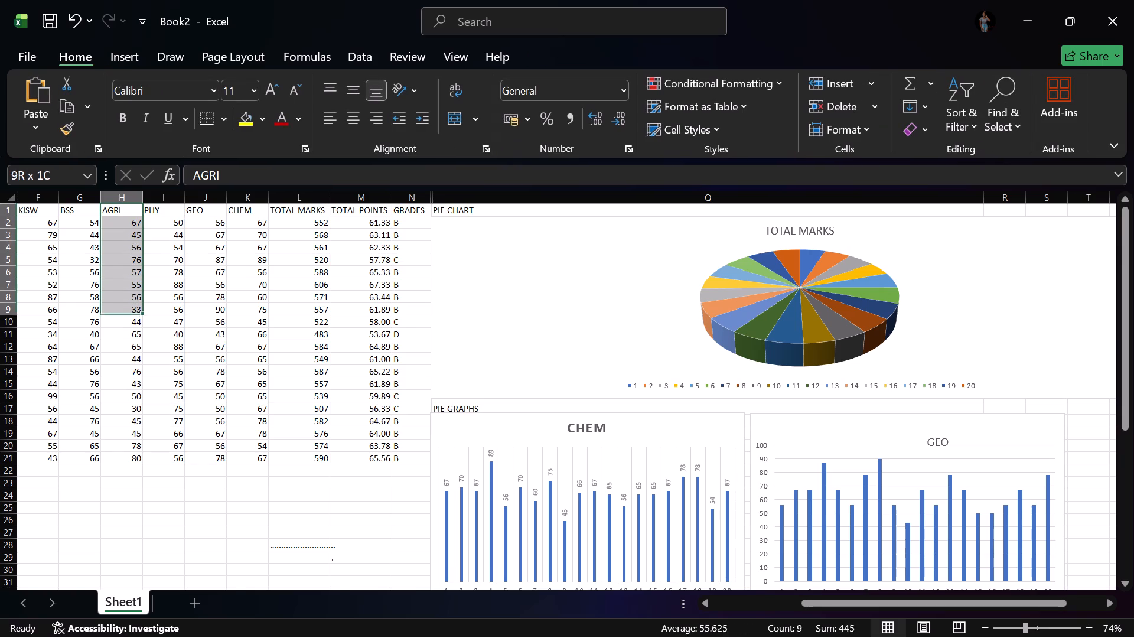
left_click_drag(119, 320, 119, 452)
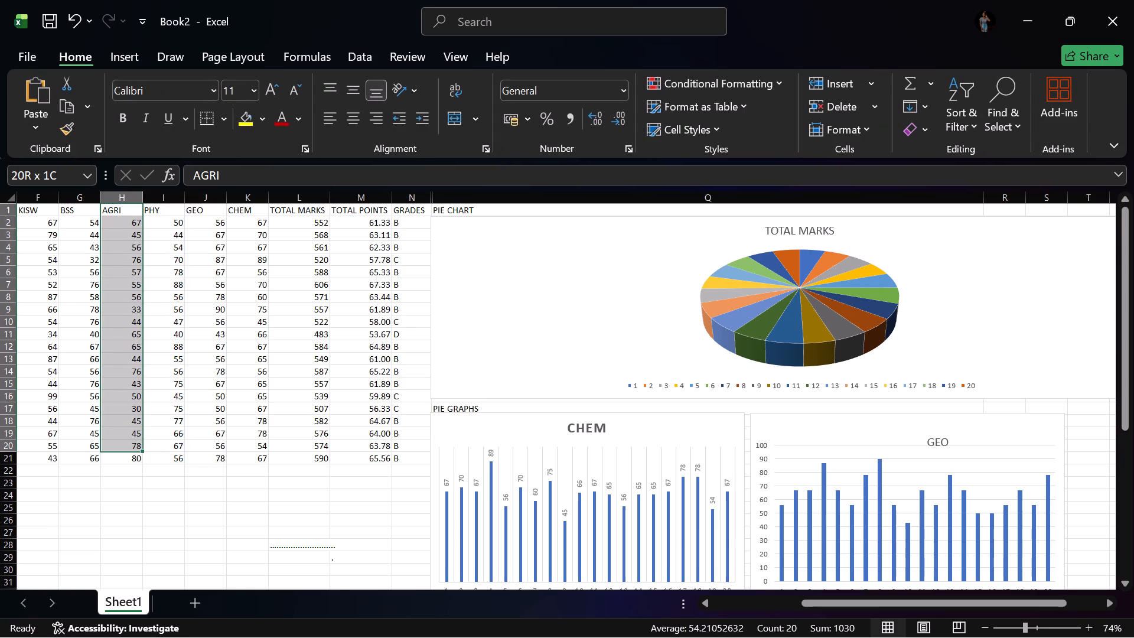
left_click_drag(119, 452, 119, 455)
scroll(265, 501, "down", 3)
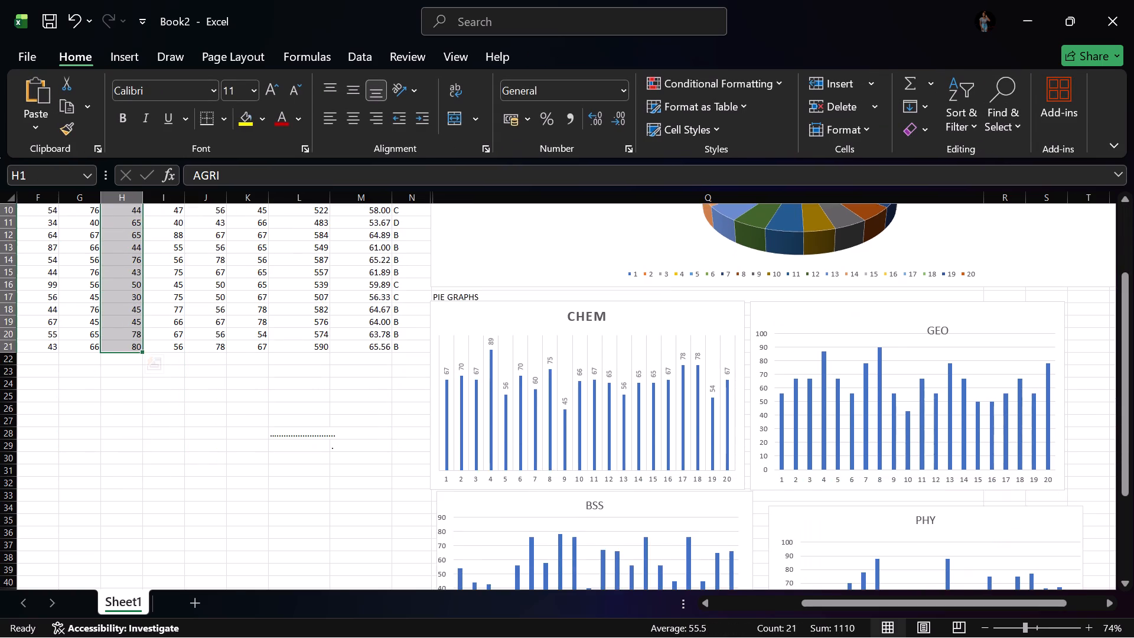
scroll(350, 503, "down", 5)
scroll(406, 507, "down", 5)
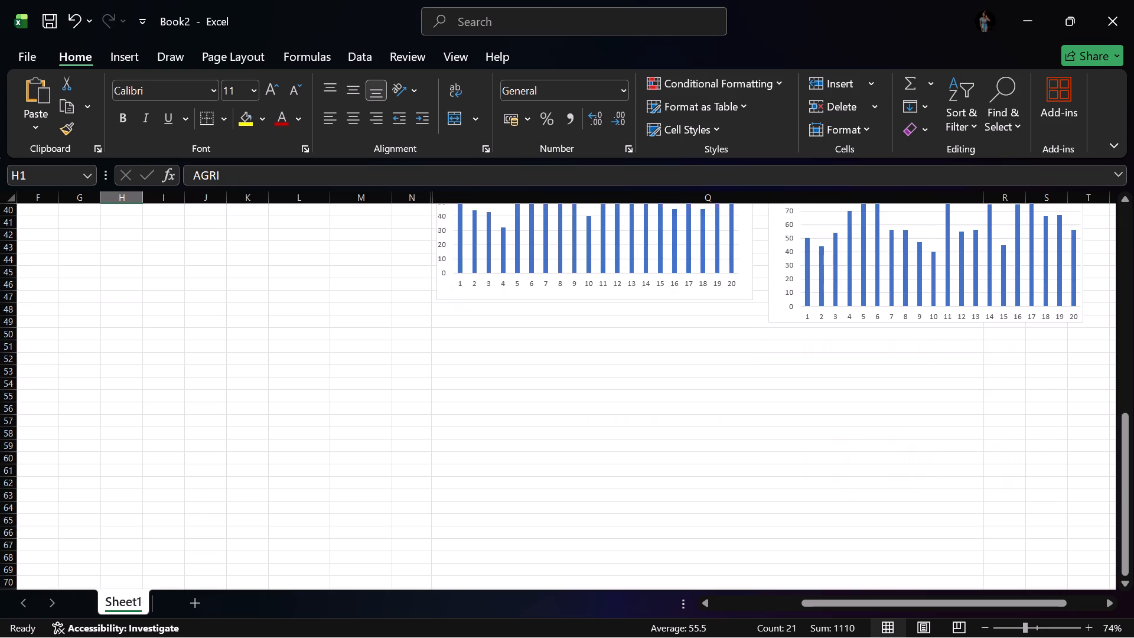
scroll(406, 507, "down", 3)
scroll(367, 500, "up", 1)
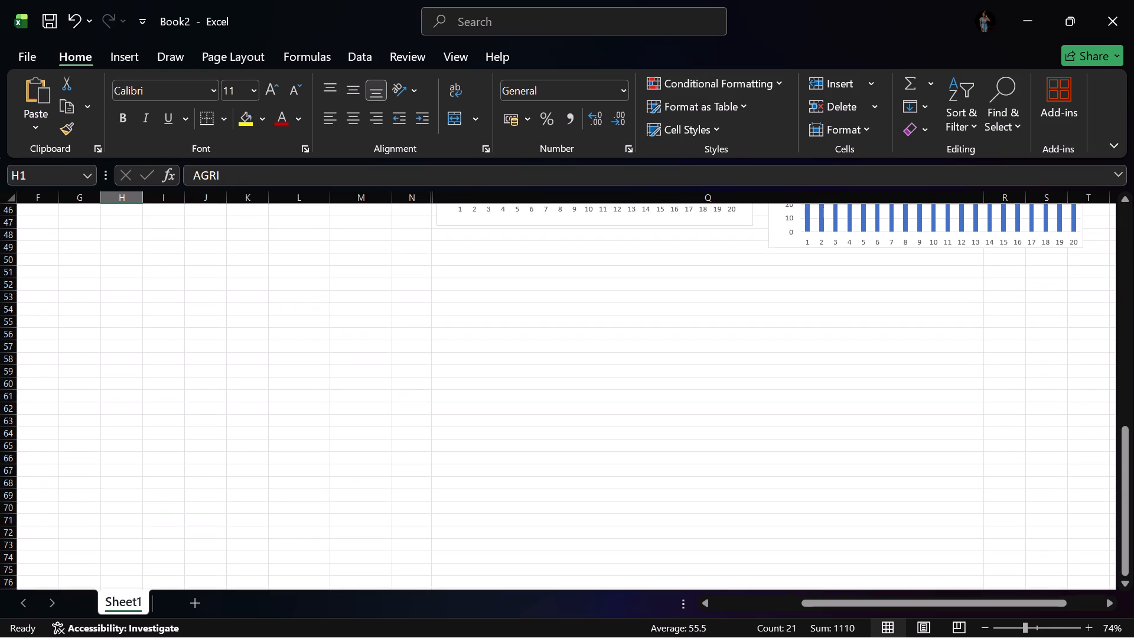
left_click(118, 42)
left_click(118, 43)
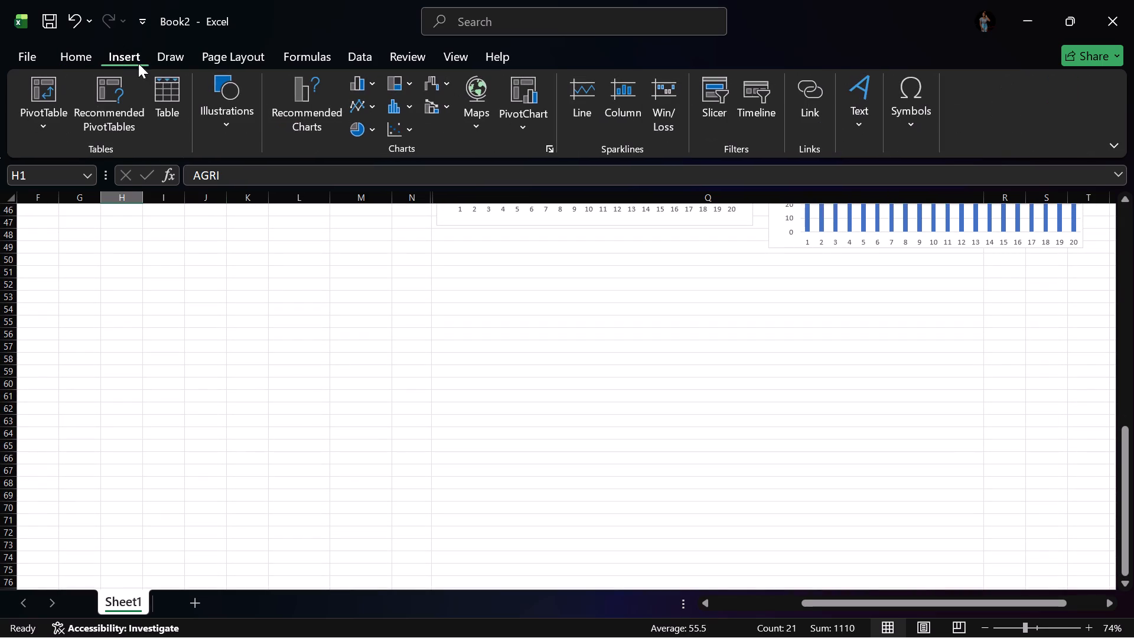
left_click(356, 85)
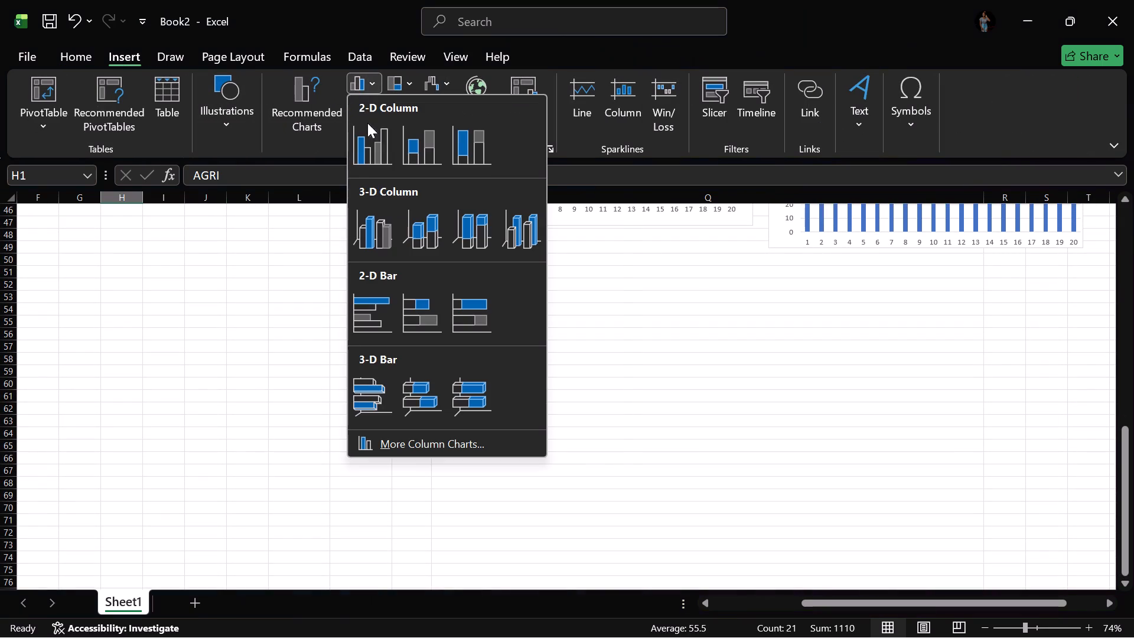
left_click(371, 132)
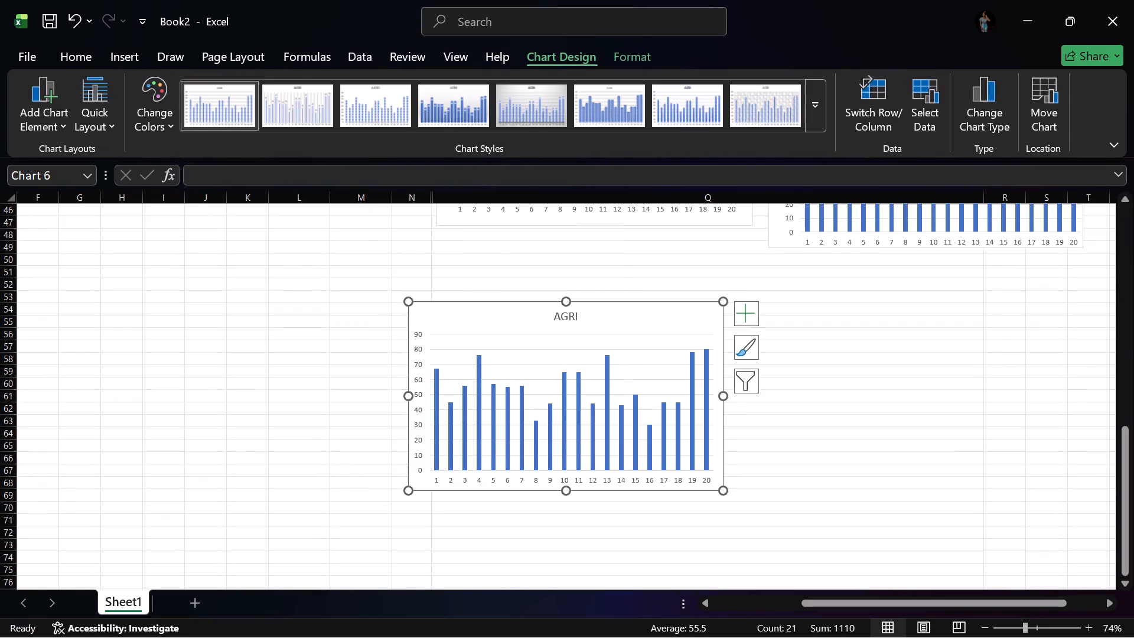
Move the AGRI chart up directly beneath the BSS chart, with its top edge at about row 48.
left_click_drag(528, 328, 546, 252)
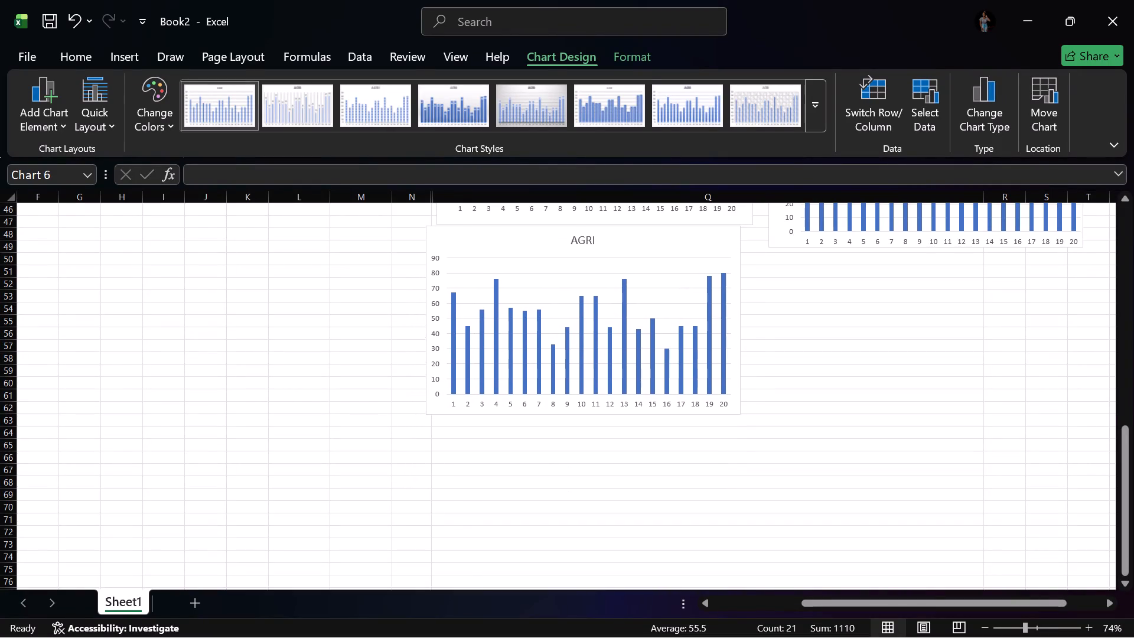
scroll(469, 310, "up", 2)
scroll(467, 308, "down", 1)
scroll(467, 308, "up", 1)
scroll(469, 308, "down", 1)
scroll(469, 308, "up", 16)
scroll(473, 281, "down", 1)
Insert a 2-D clustered column chart of the KISW marks in F1:F21.
scroll(473, 281, "up", 3)
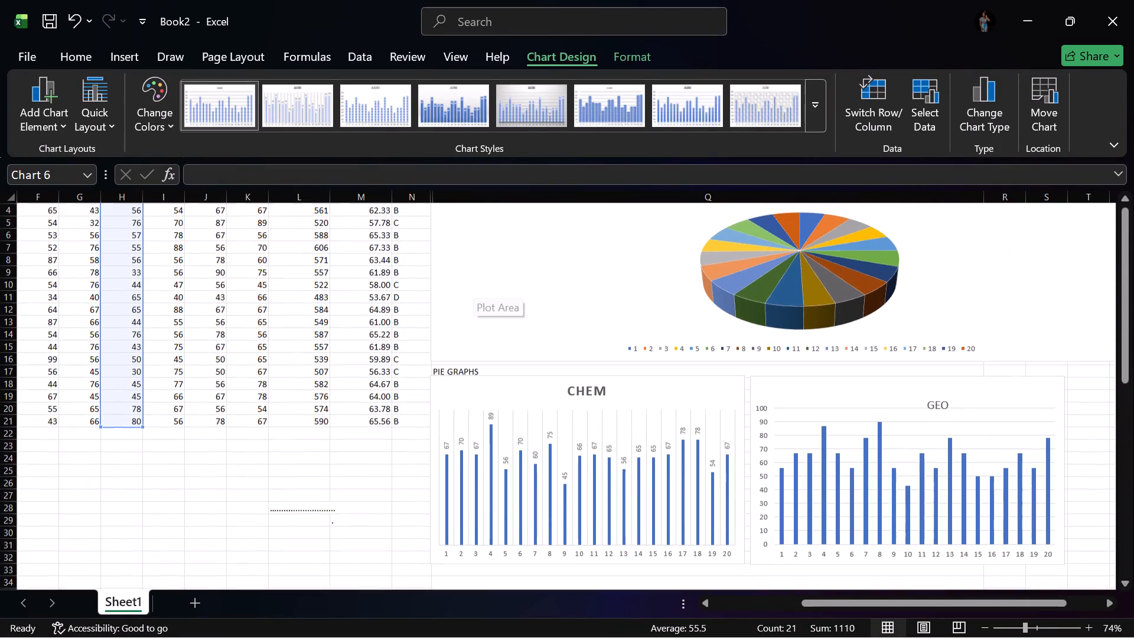
scroll(180, 268, "up", 9)
scroll(458, 395, "up", 9)
scroll(535, 305, "up", 5)
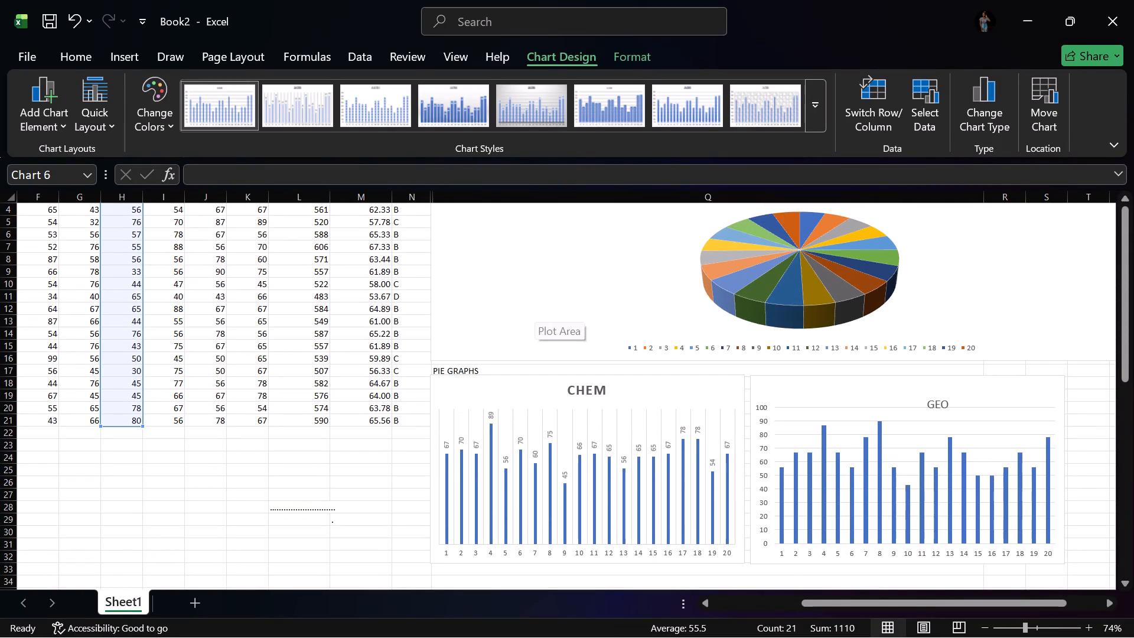
left_click_drag(315, 357, 316, 347)
scroll(316, 346, "up", 7)
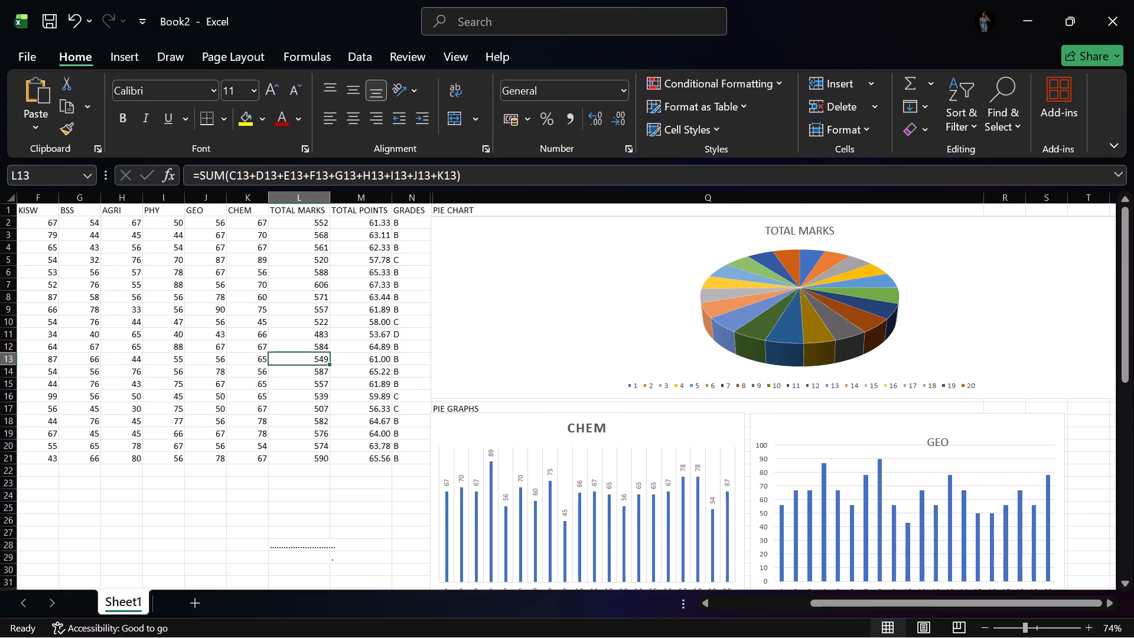
left_click(43, 209)
left_click_drag(43, 209, 46, 446)
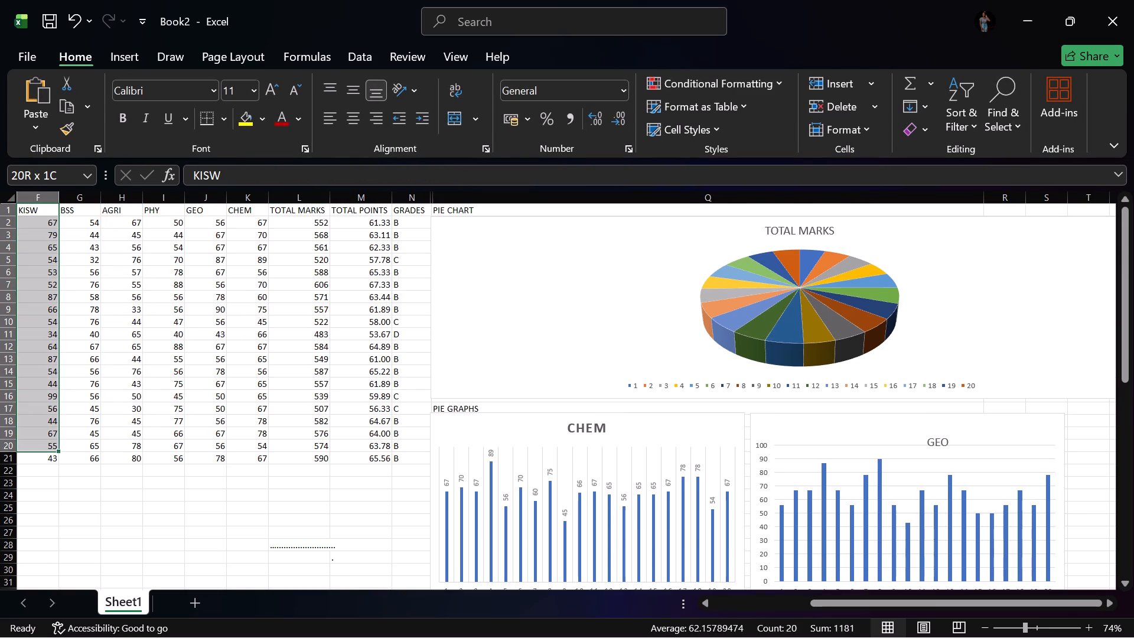
left_click_drag(46, 446, 46, 456)
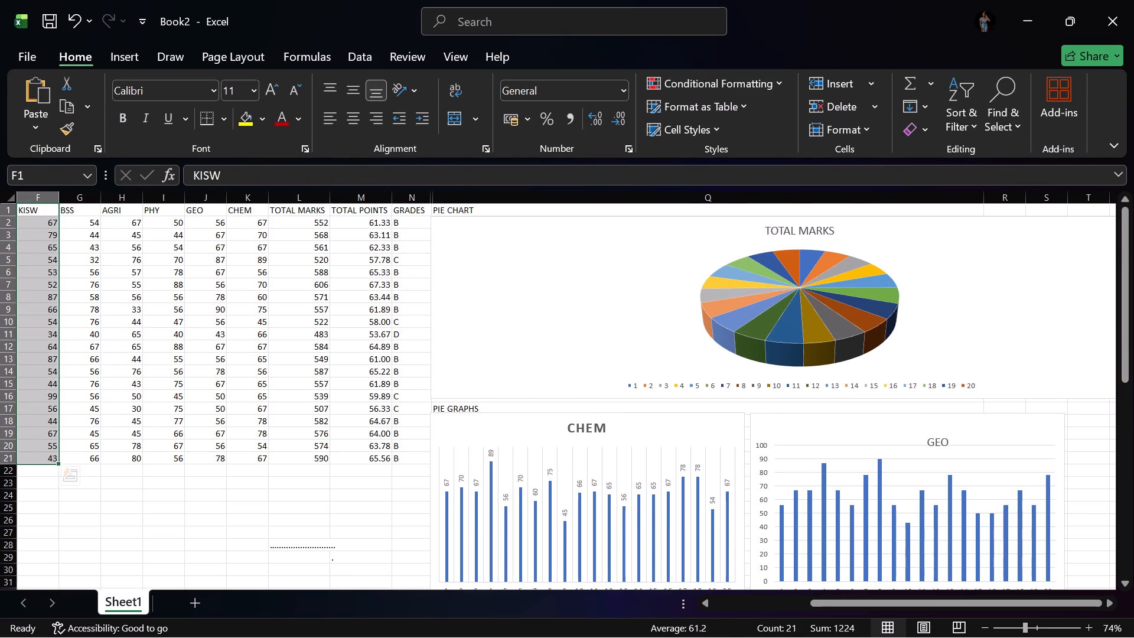
left_click(126, 54)
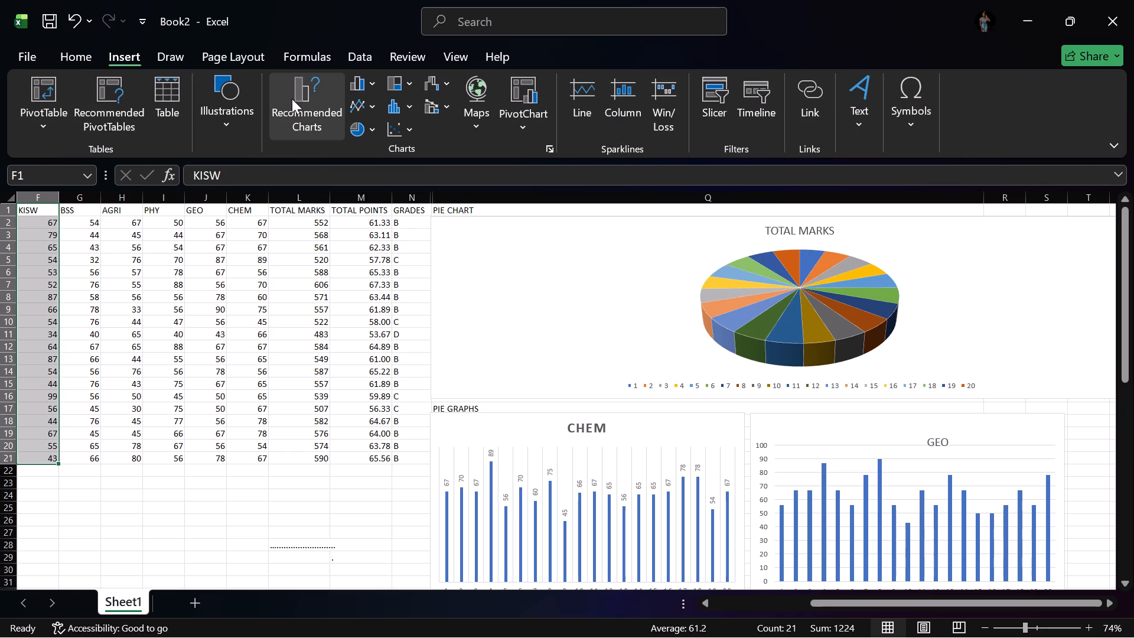
left_click(349, 84)
left_click(354, 121)
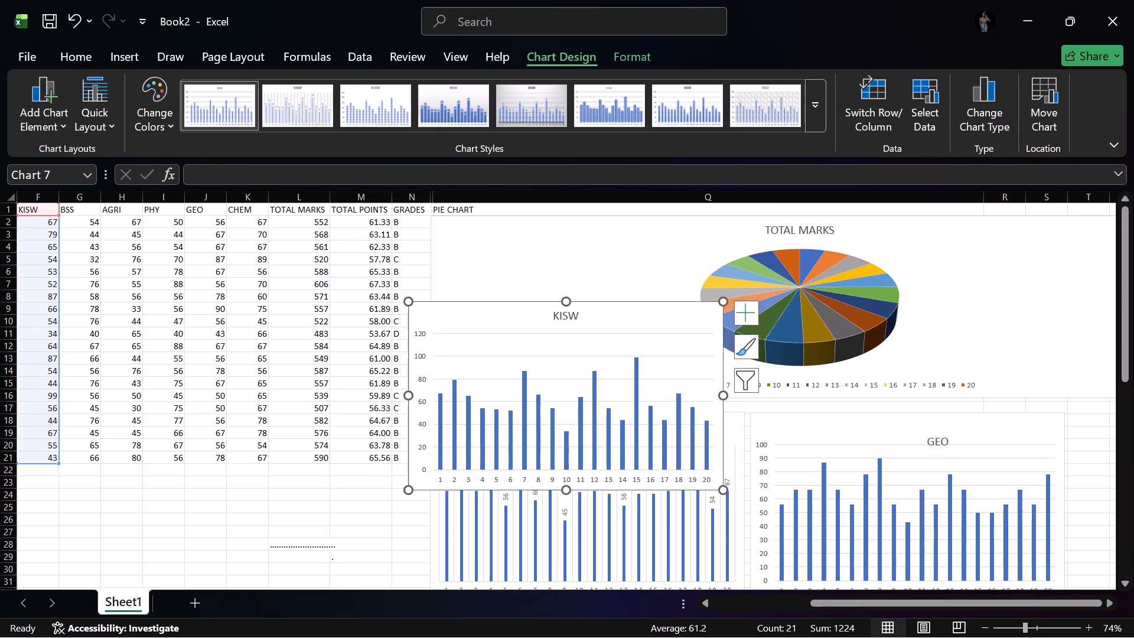
Move the KISW chart off the pie chart to the empty cells beside the AGRI chart, covering about rows 42 to 57.
left_click_drag(485, 332, 477, 338)
left_click_drag(480, 318, 463, 336)
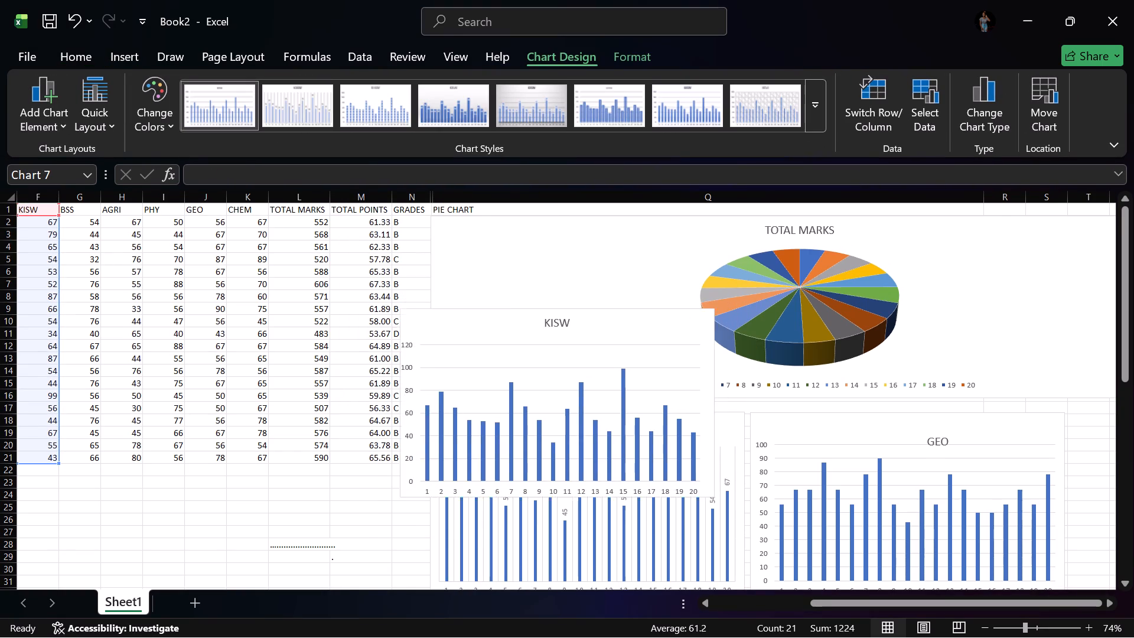
left_click_drag(463, 336, 145, 504)
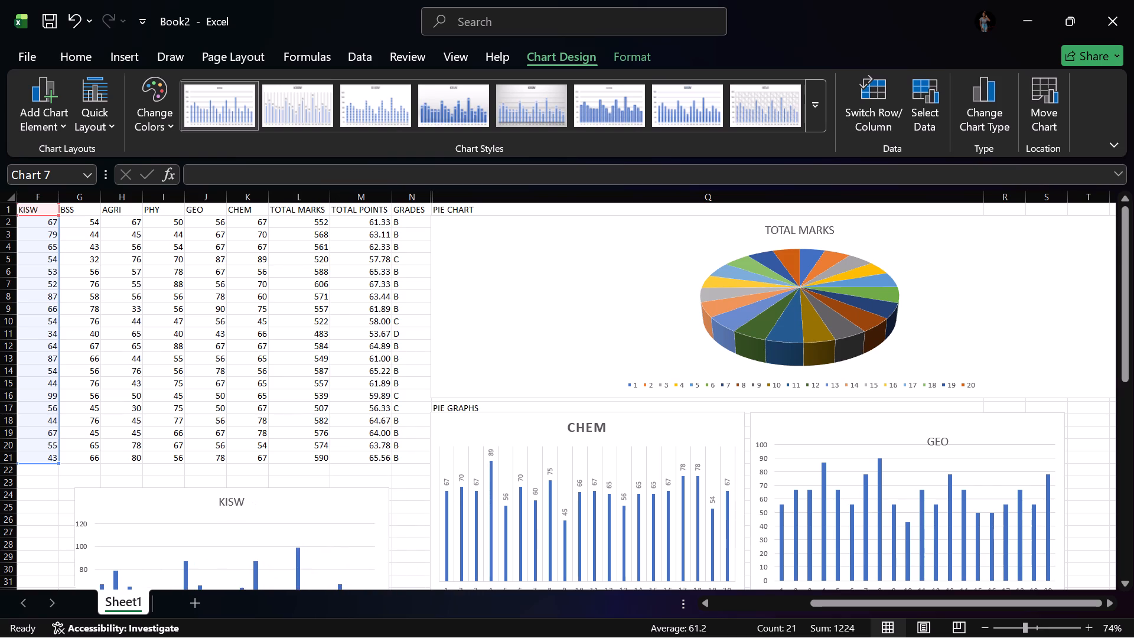
left_click_drag(145, 504, 145, 504)
scroll(203, 500, "down", 6)
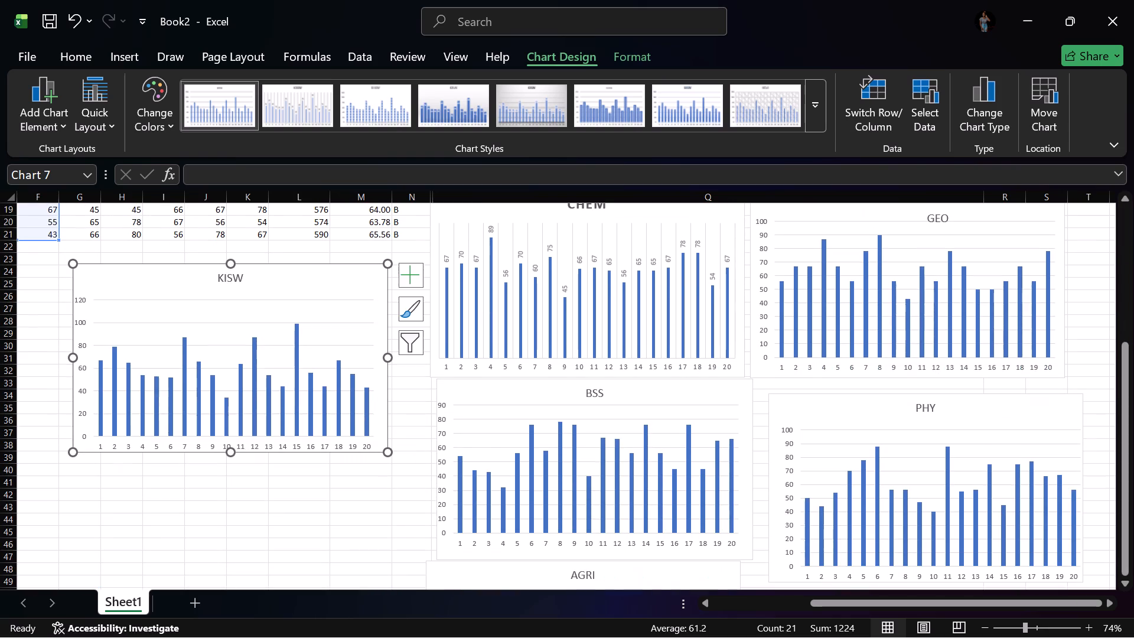
left_click_drag(273, 304, 276, 321)
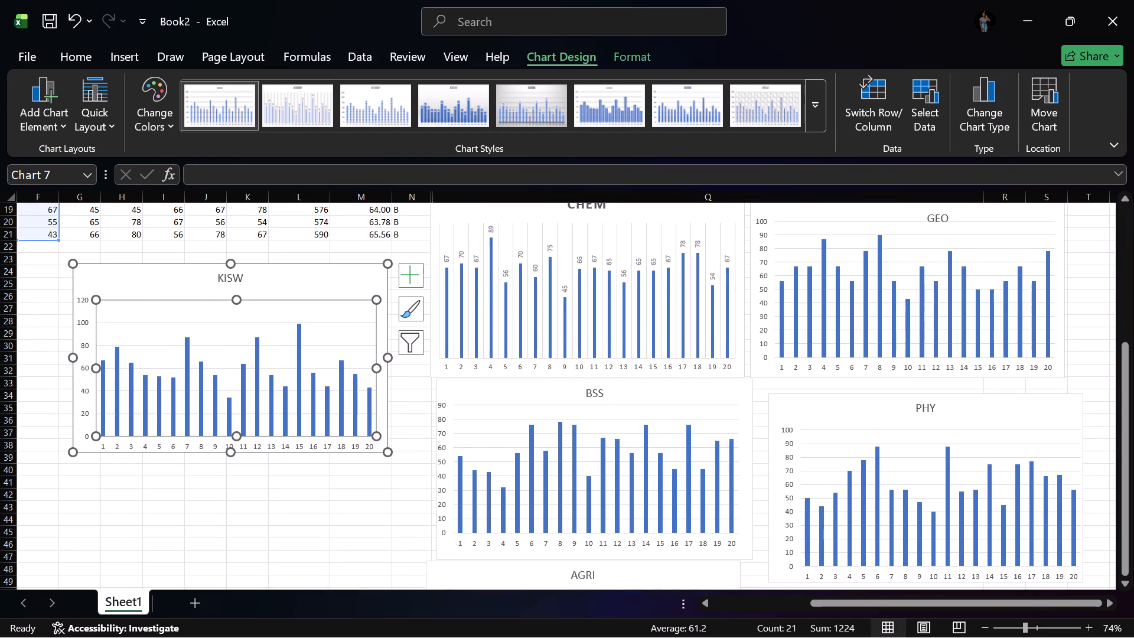
left_click_drag(299, 282, 310, 517)
scroll(313, 513, "down", 7)
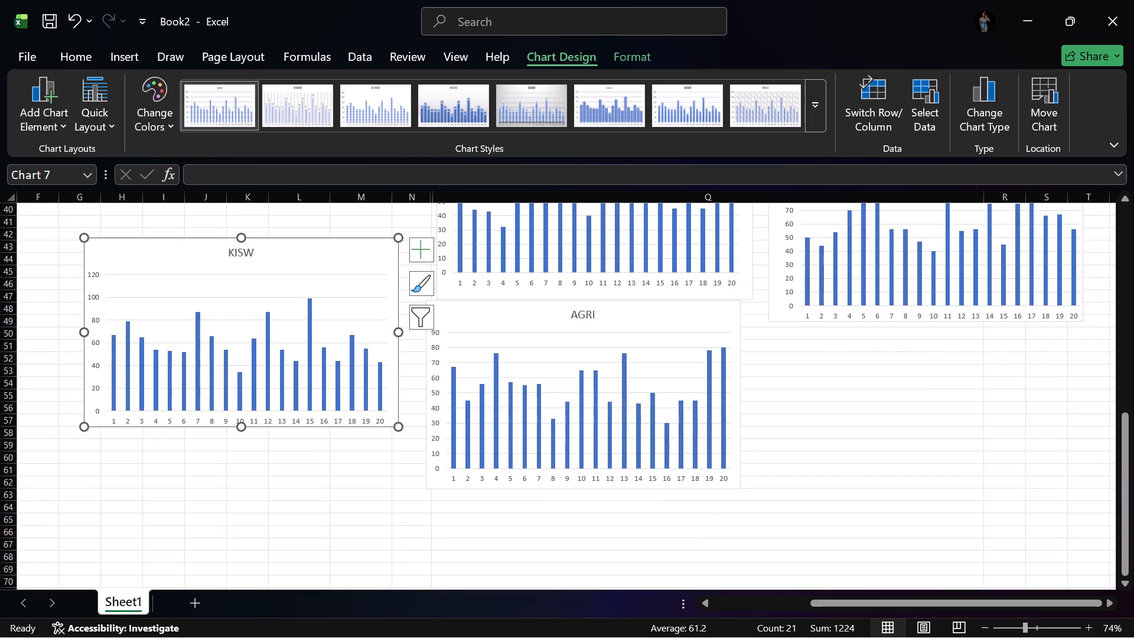
Move the KISW chart across the AGRI chart toward the space below the PHY chart, with its top edge at about row 49.
left_click_drag(298, 262, 475, 303)
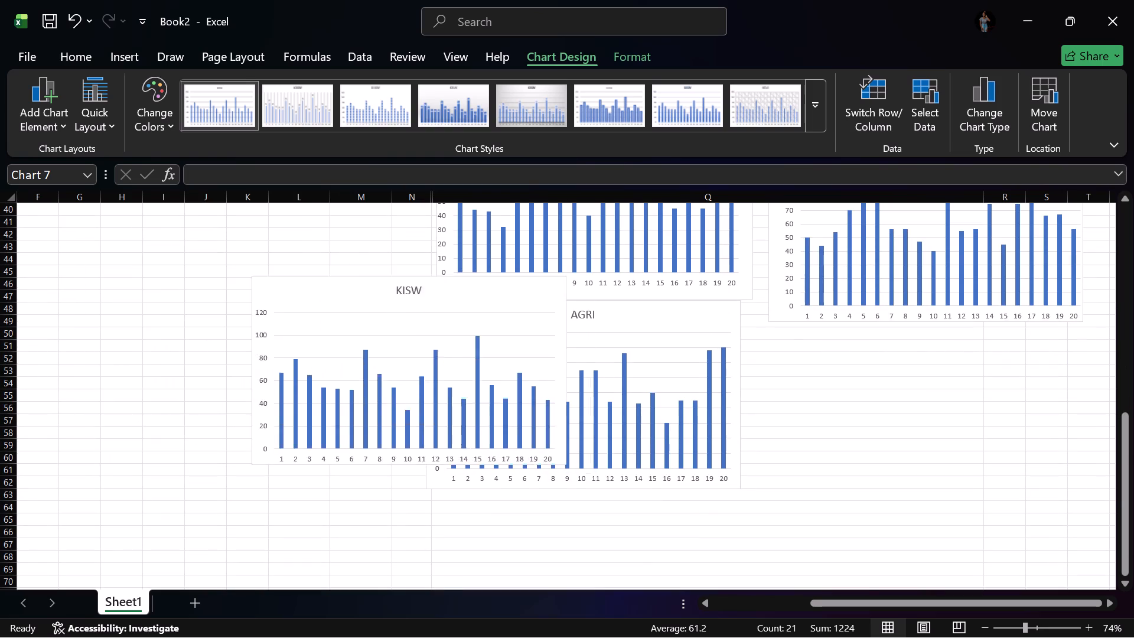
left_click_drag(475, 303, 687, 355)
left_click_drag(636, 376, 661, 364)
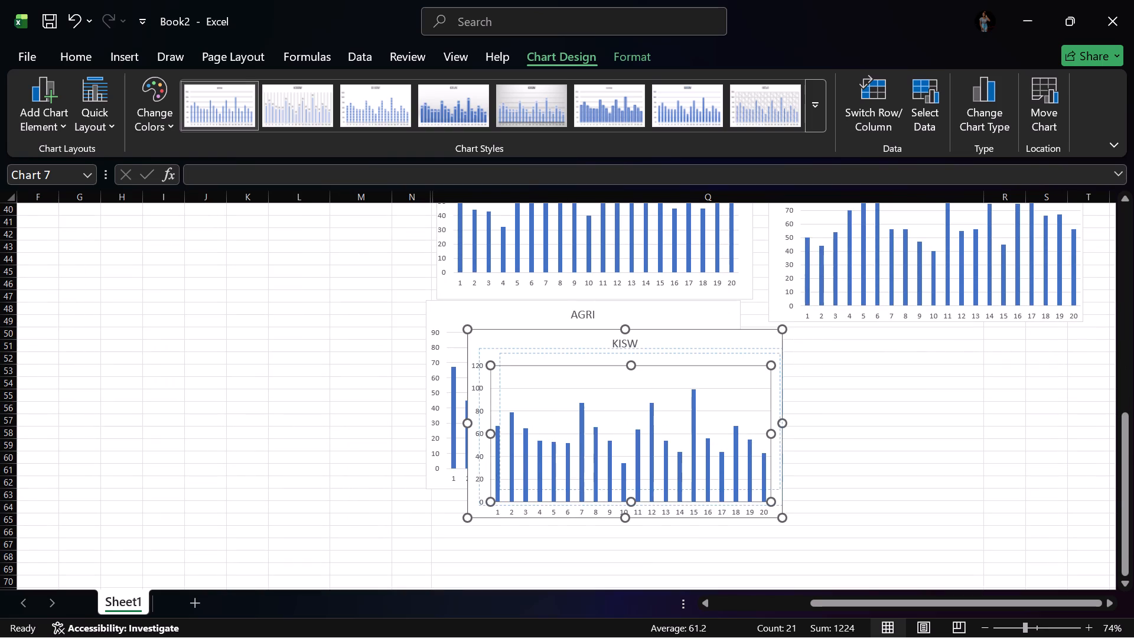
left_click_drag(661, 364, 700, 362)
left_click_drag(703, 347, 779, 345)
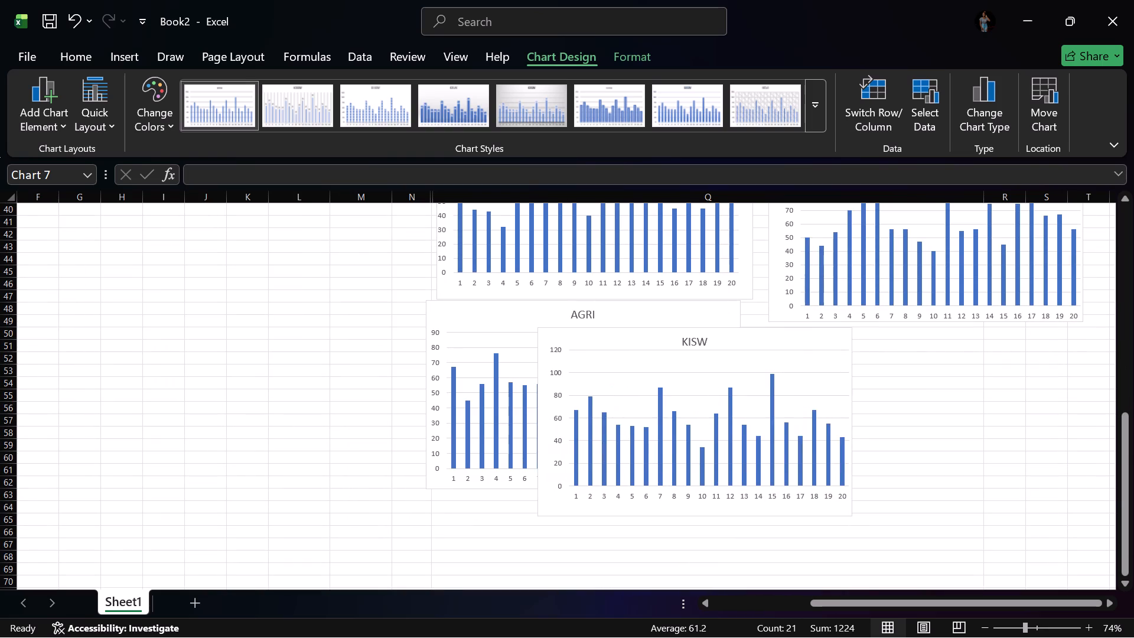
left_click_drag(779, 345, 794, 347)
left_click_drag(765, 347, 786, 344)
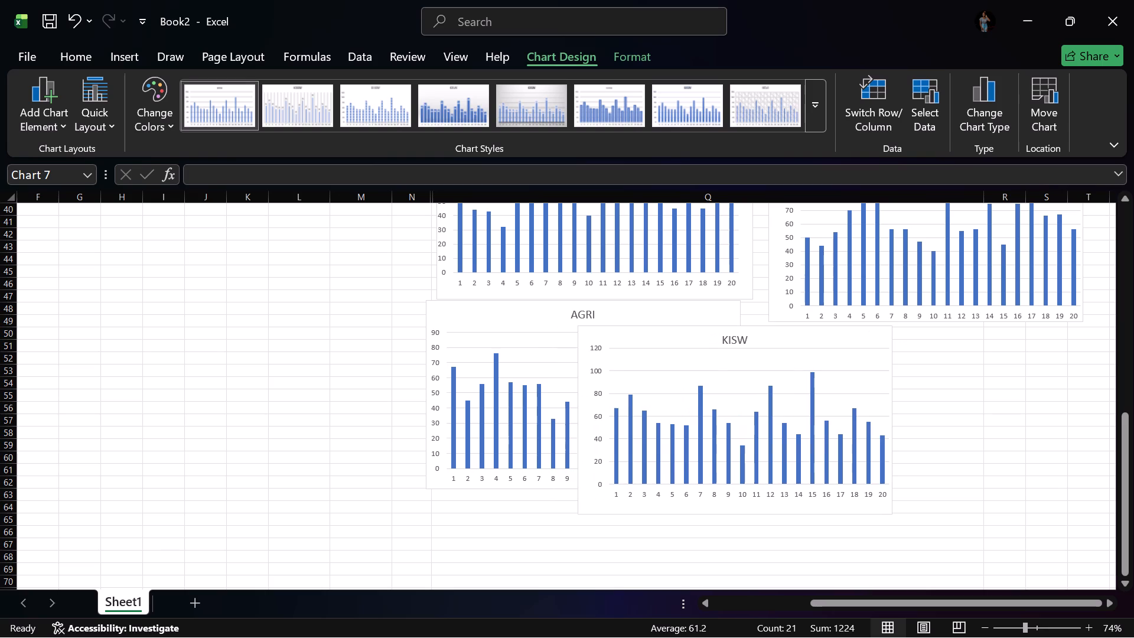
left_click_drag(786, 344, 788, 344)
left_click_drag(750, 349, 767, 341)
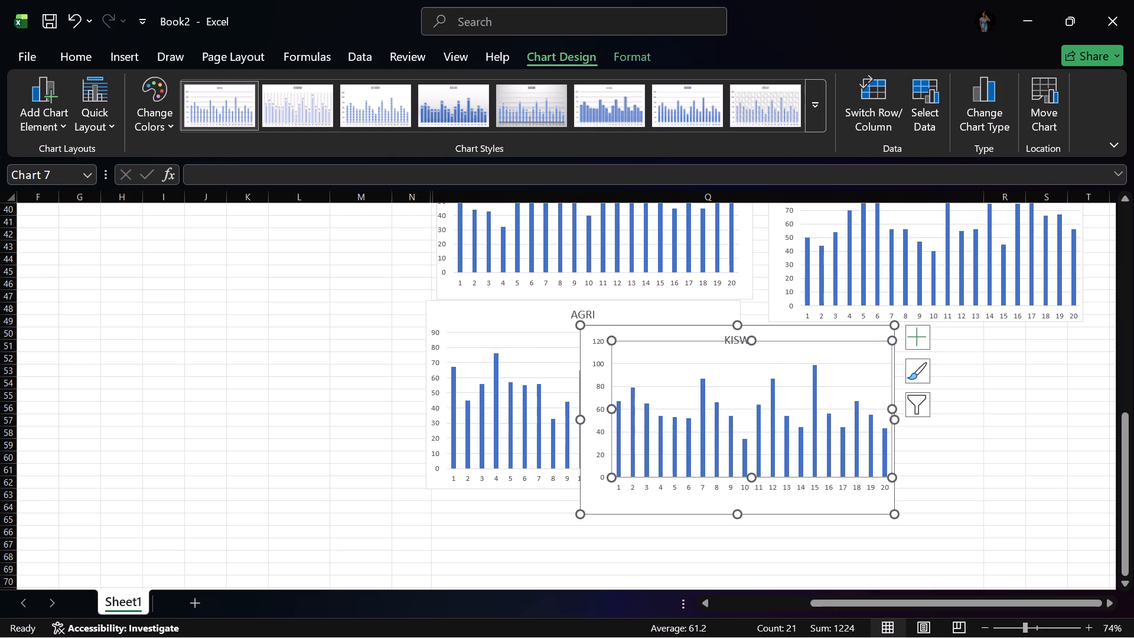
Shift the KISW chart's plot area down inside the chart, clear of the chart title.
left_click(322, 376)
left_click_drag(678, 351, 699, 349)
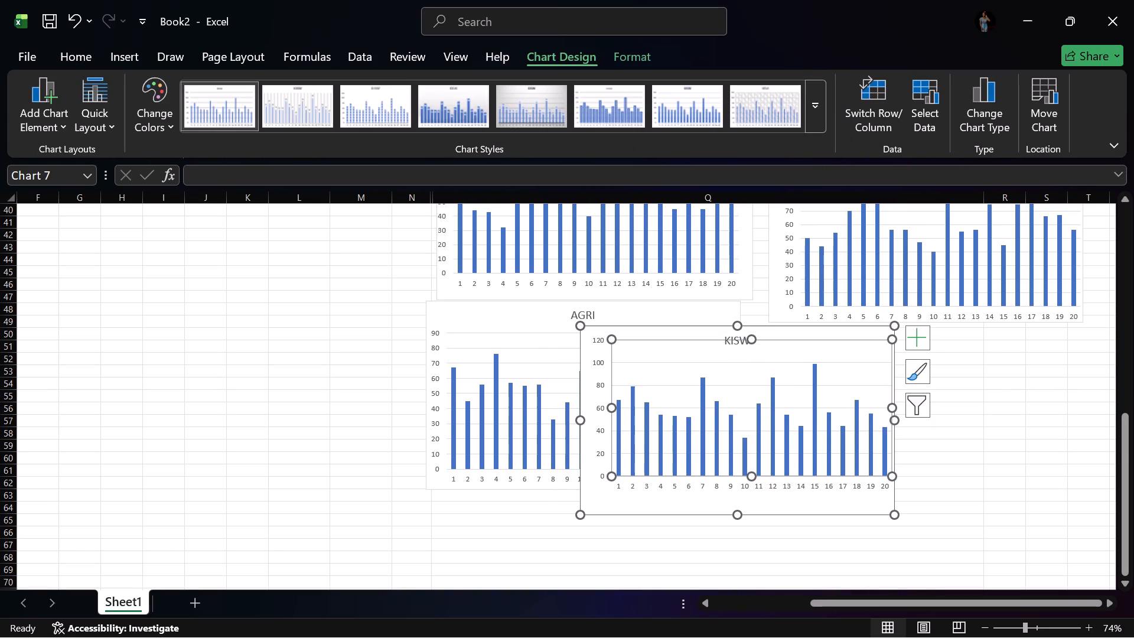
scroll(0, 0, "up", 1)
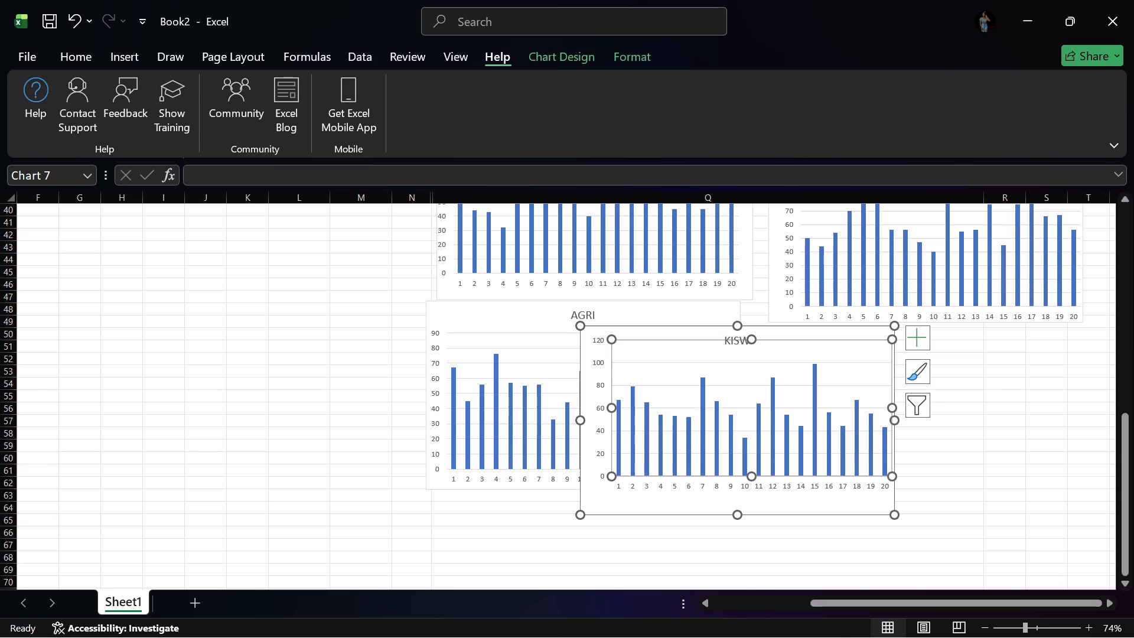
left_click_drag(737, 379, 771, 392)
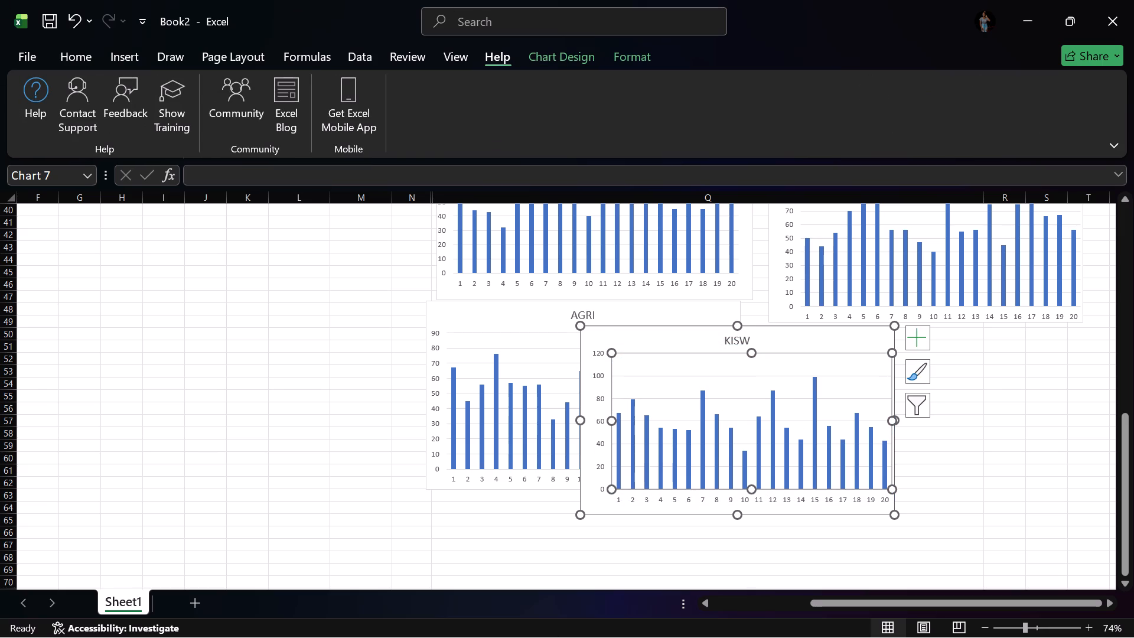
left_click_drag(744, 366, 765, 370)
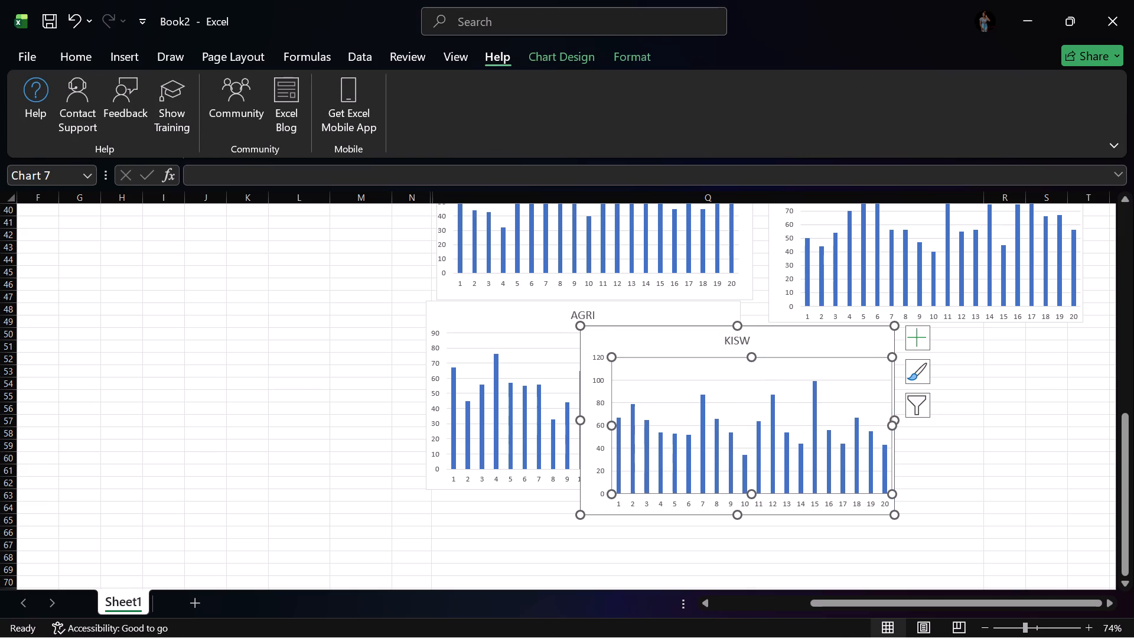
left_click_drag(735, 326, 759, 326)
left_click_drag(823, 356, 874, 363)
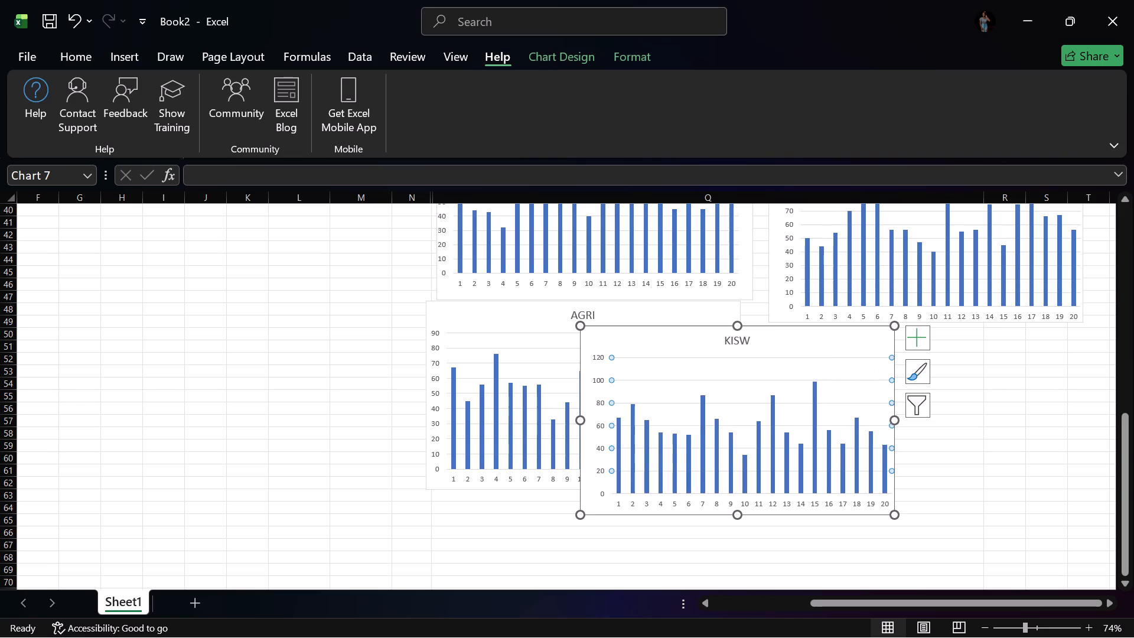
left_click_drag(614, 442, 660, 465)
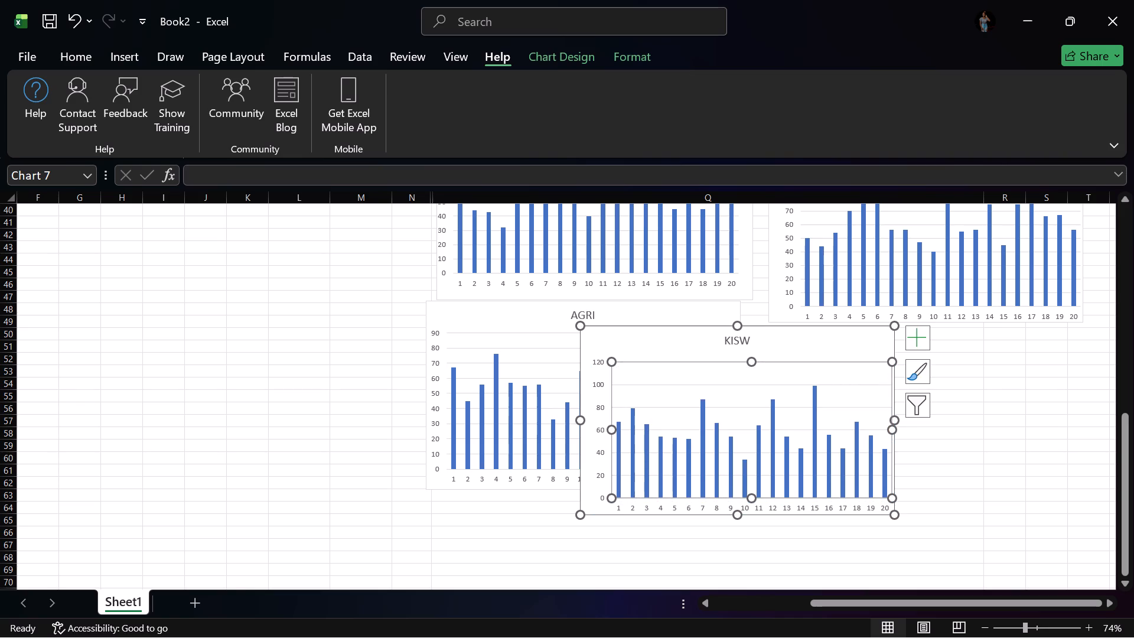
Move the KISW chart beside the AGRI chart and directly below the PHY chart, covering about rows 49 to 64.
left_click_drag(624, 507, 801, 502)
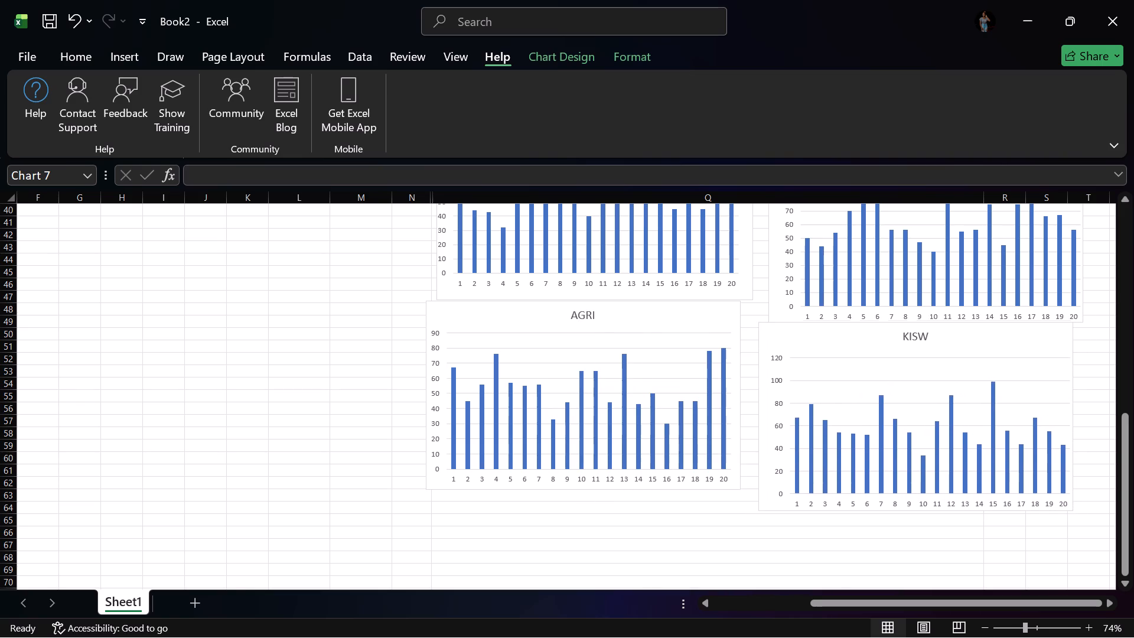
left_click_drag(801, 502, 796, 505)
scroll(569, 475, "down", 4)
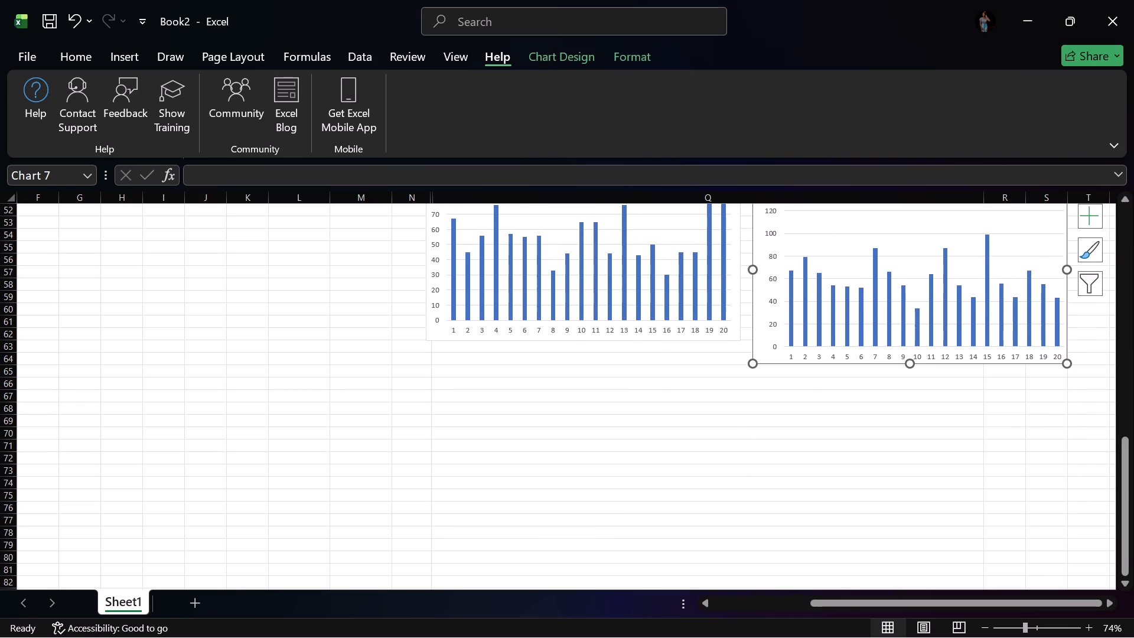
scroll(109, 311, "up", 8)
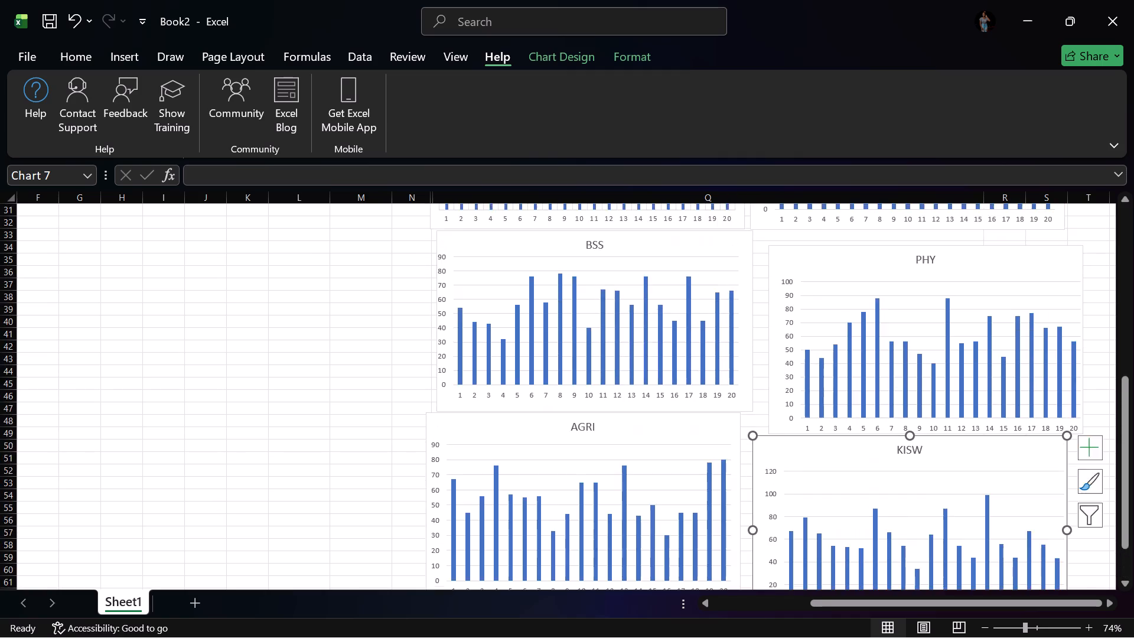
Return to the start of the marks table and select the first MATH mark in C2.
scroll(110, 311, "up", 7)
scroll(180, 344, "up", 5)
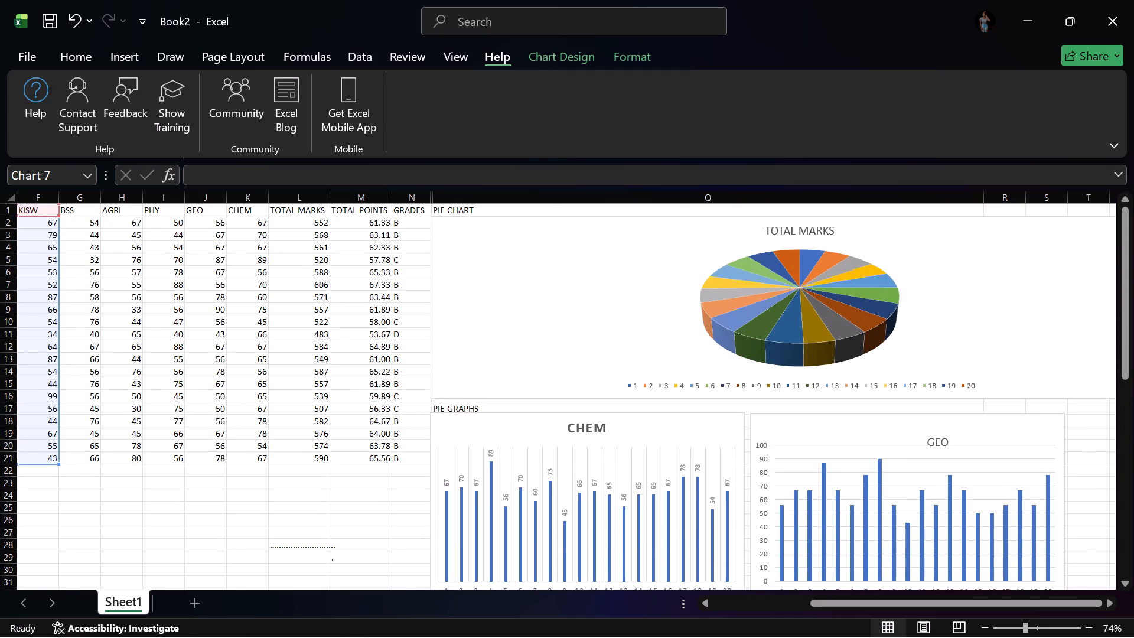
left_click(115, 313)
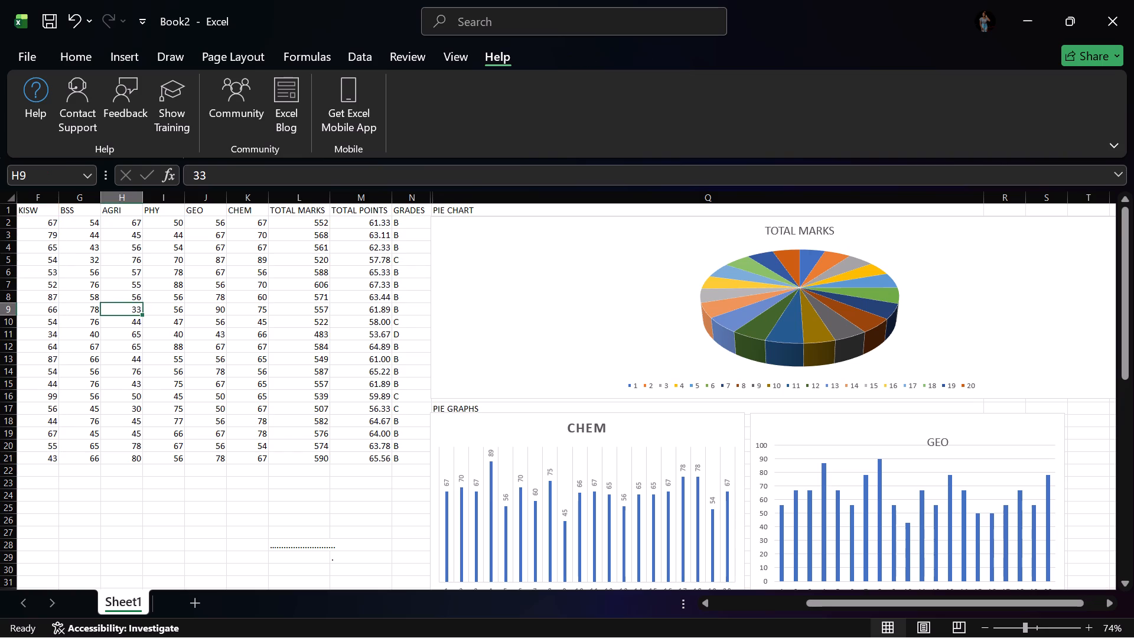
key("Left")
key("Left")
key("Left")
key("Left")
key("Left")
key("Left")
key("Left")
key("Left")
key("Left")
key("Left")
key("Left")
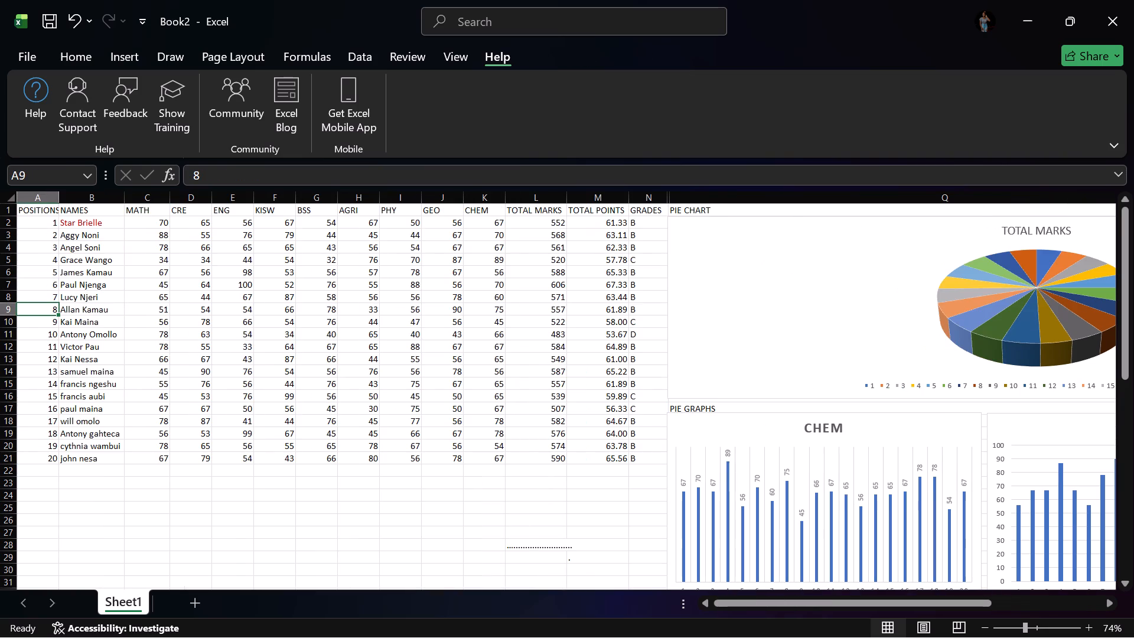
left_click(158, 218)
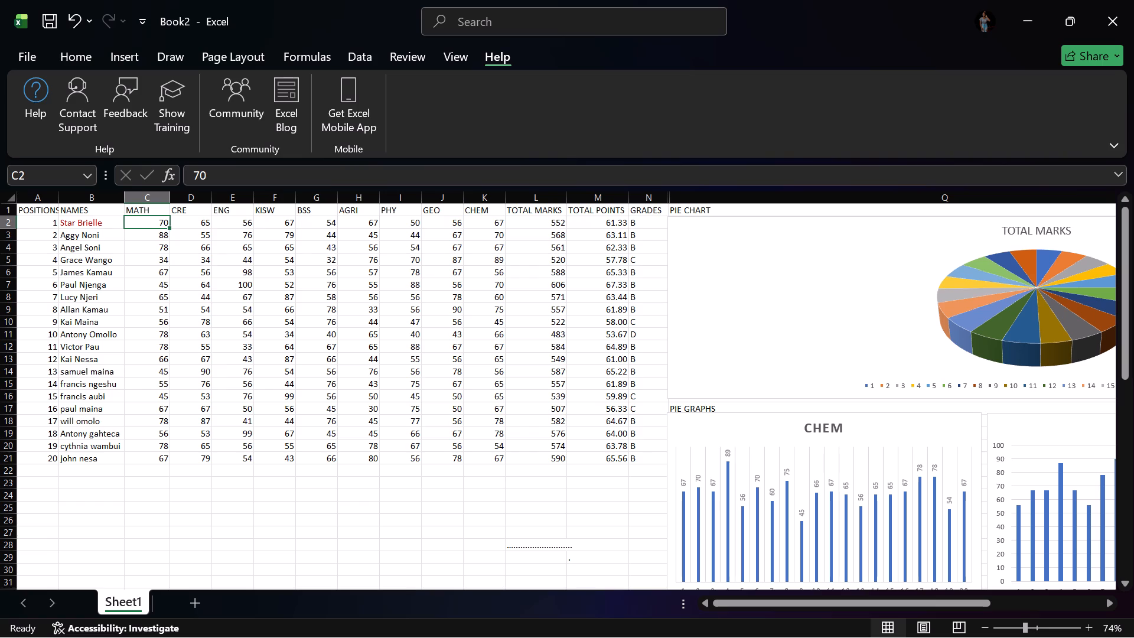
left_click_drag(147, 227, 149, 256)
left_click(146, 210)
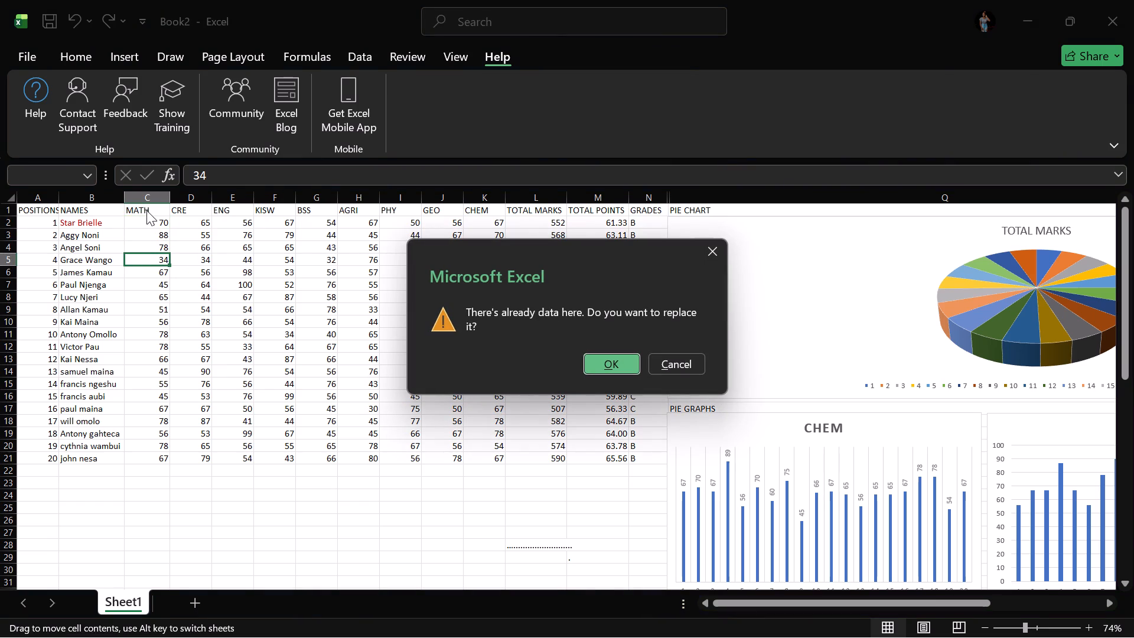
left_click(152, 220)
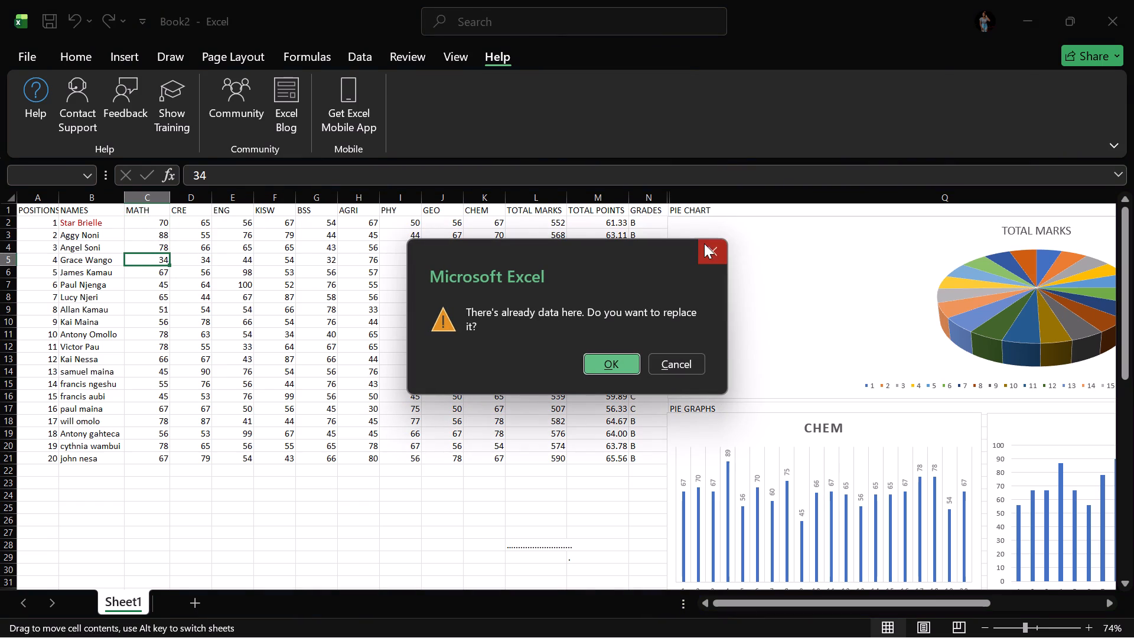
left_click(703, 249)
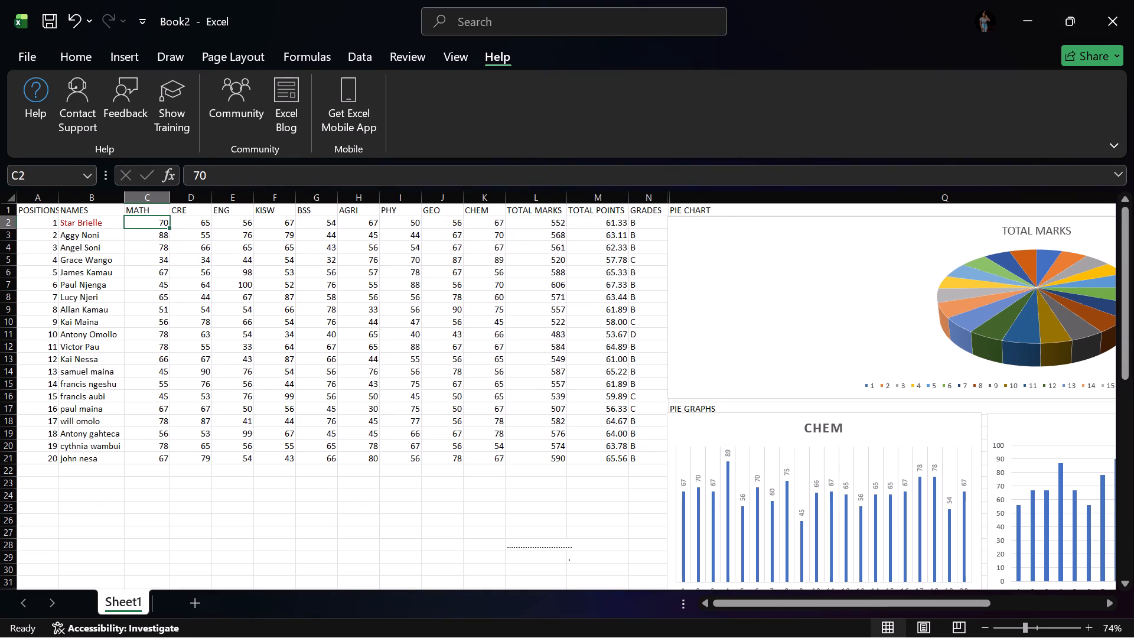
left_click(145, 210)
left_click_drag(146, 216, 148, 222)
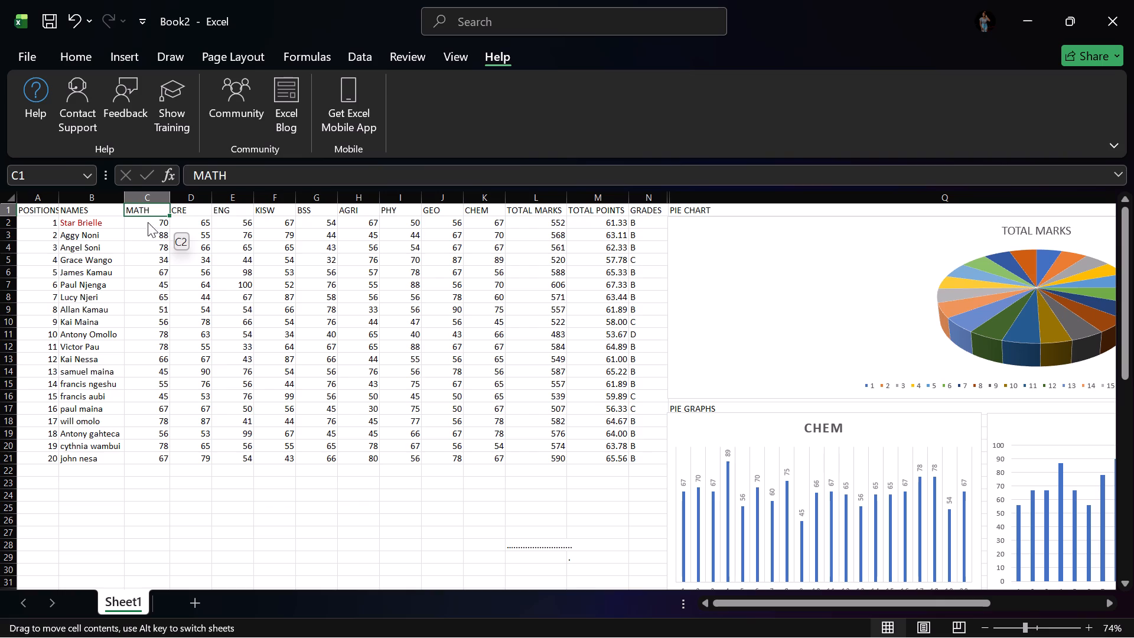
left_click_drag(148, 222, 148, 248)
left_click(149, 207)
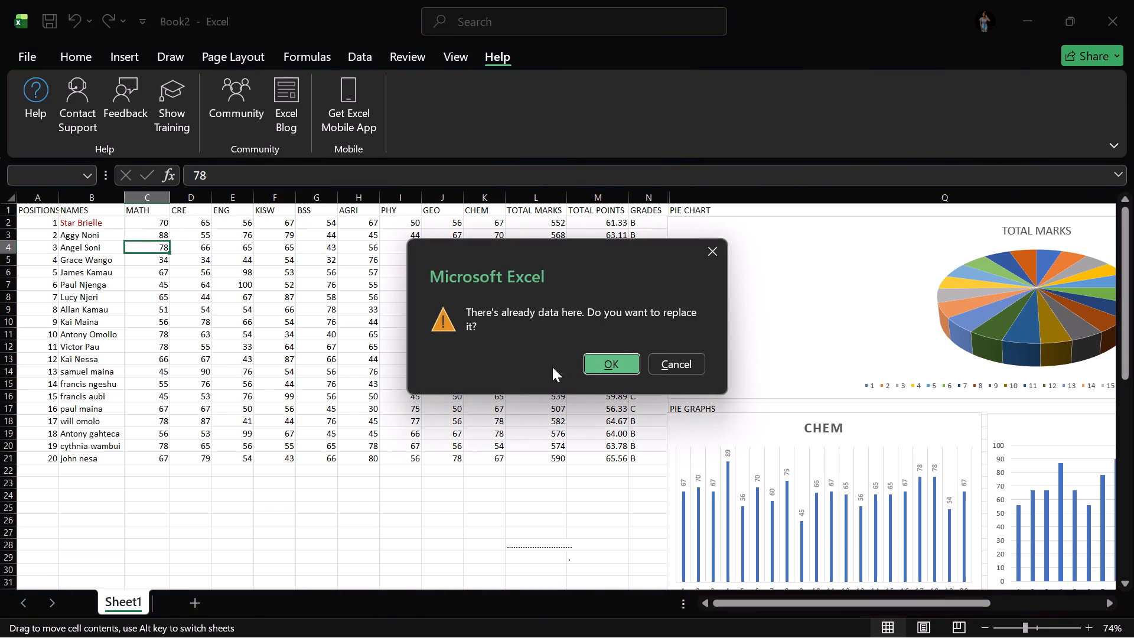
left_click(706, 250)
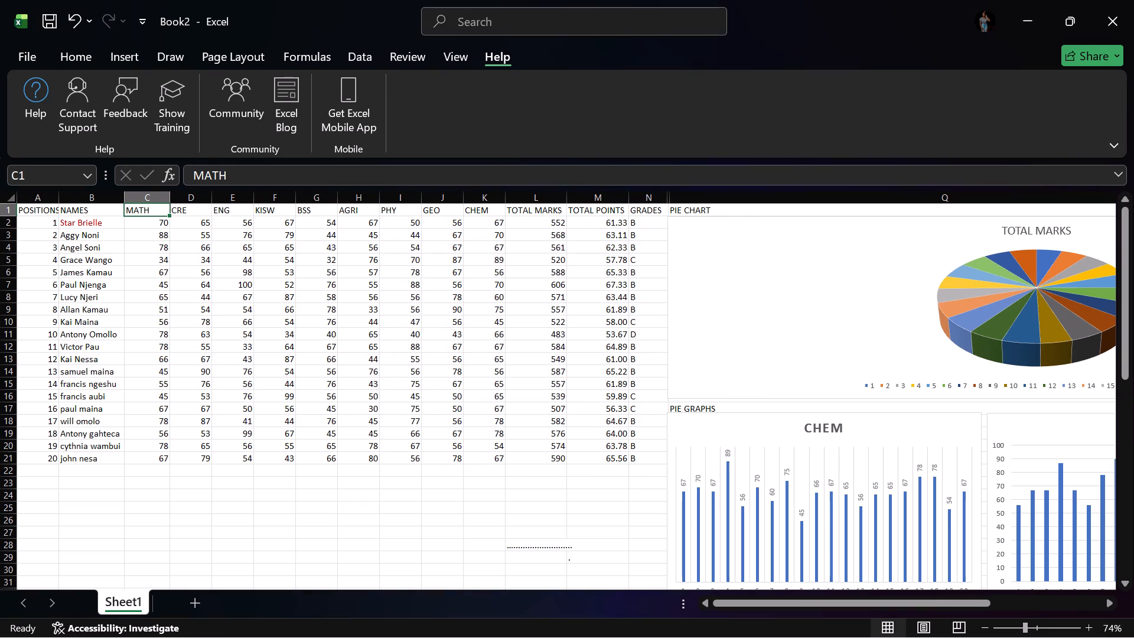
Insert a clustered column chart of the MATH heading and marks in C1:C21, with the view at the area below the existing charts.
left_click_drag(144, 211, 146, 212)
left_click_drag(146, 212, 156, 437)
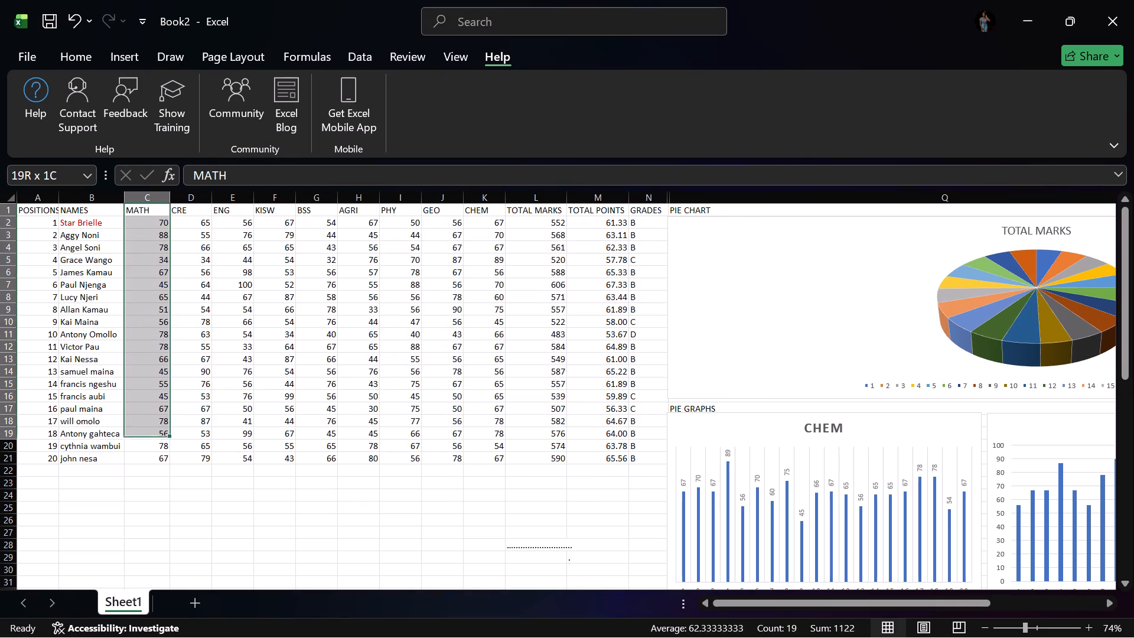
left_click_drag(156, 437, 157, 457)
scroll(229, 430, "down", 4)
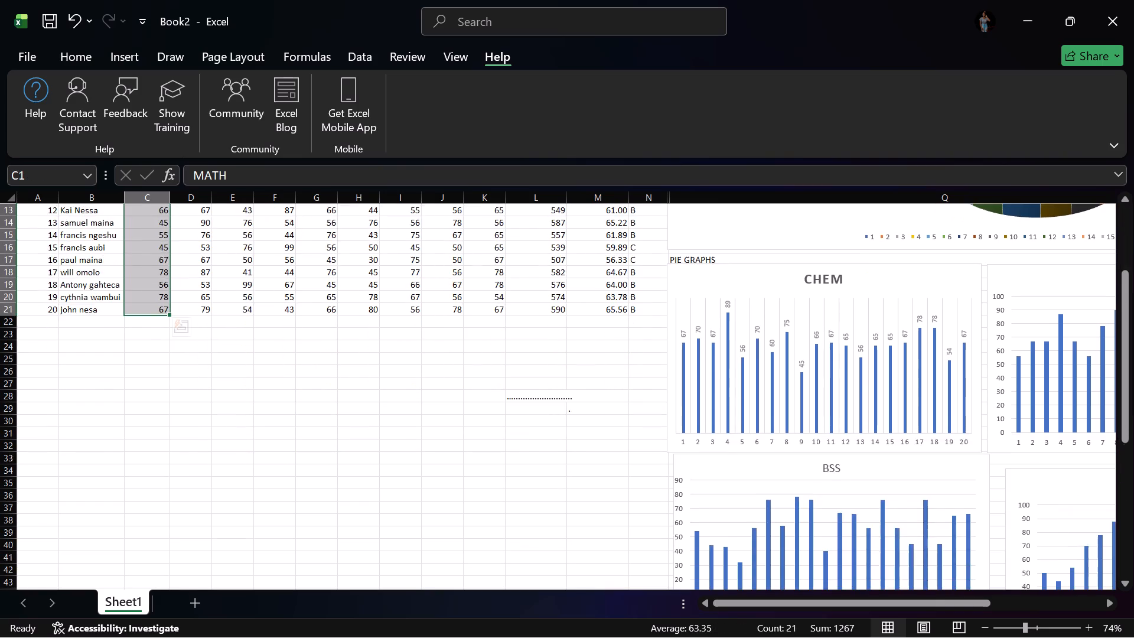
scroll(231, 462, "down", 12)
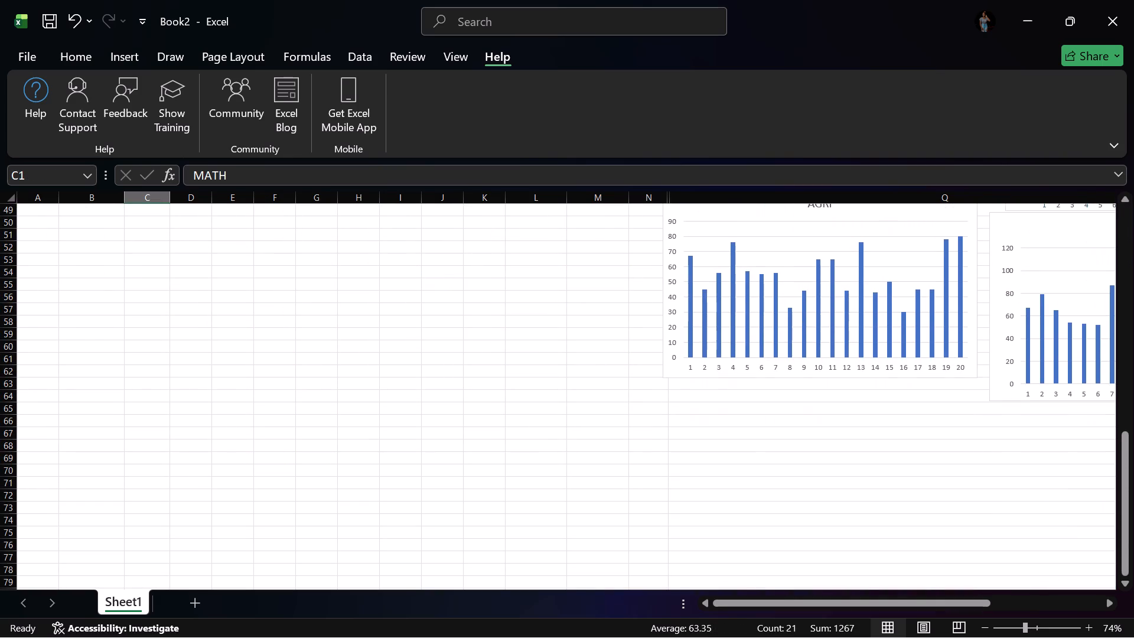
left_click(128, 61)
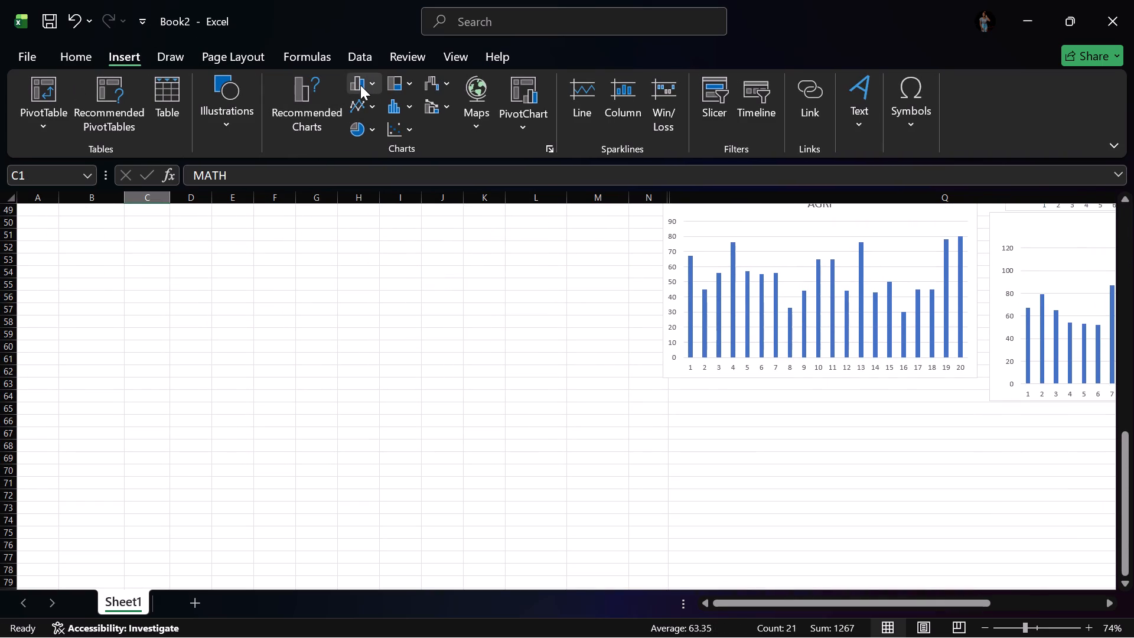
left_click(360, 85)
left_click(370, 158)
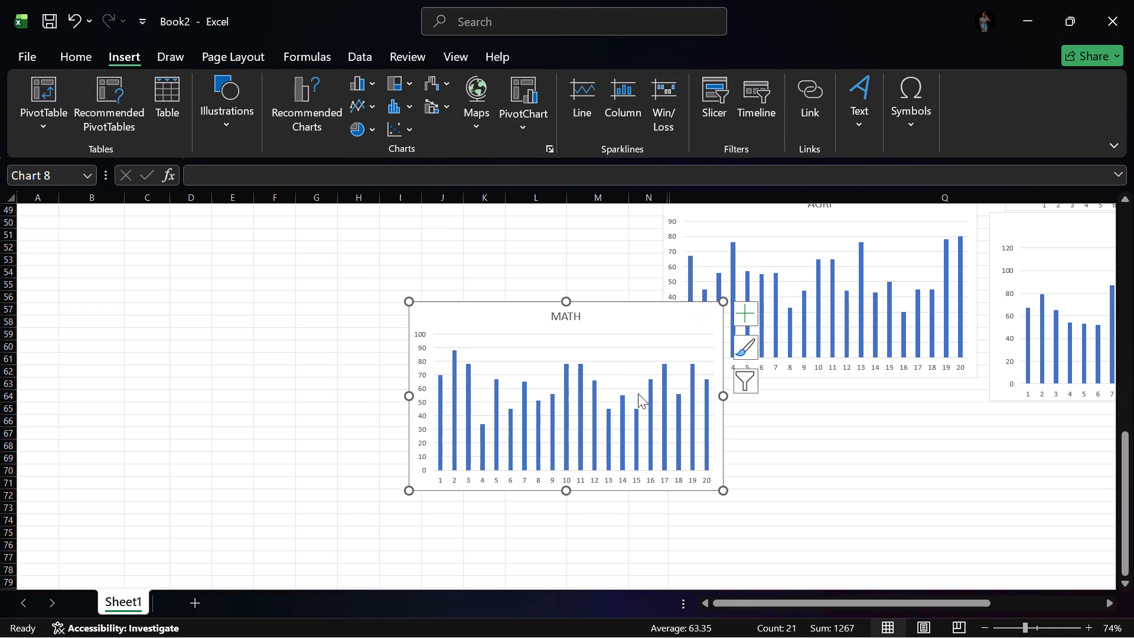
Shift the MATH chart's plot area slightly down inside the chart, away from the chart title.
left_click_drag(556, 378, 586, 413)
left_click(527, 349)
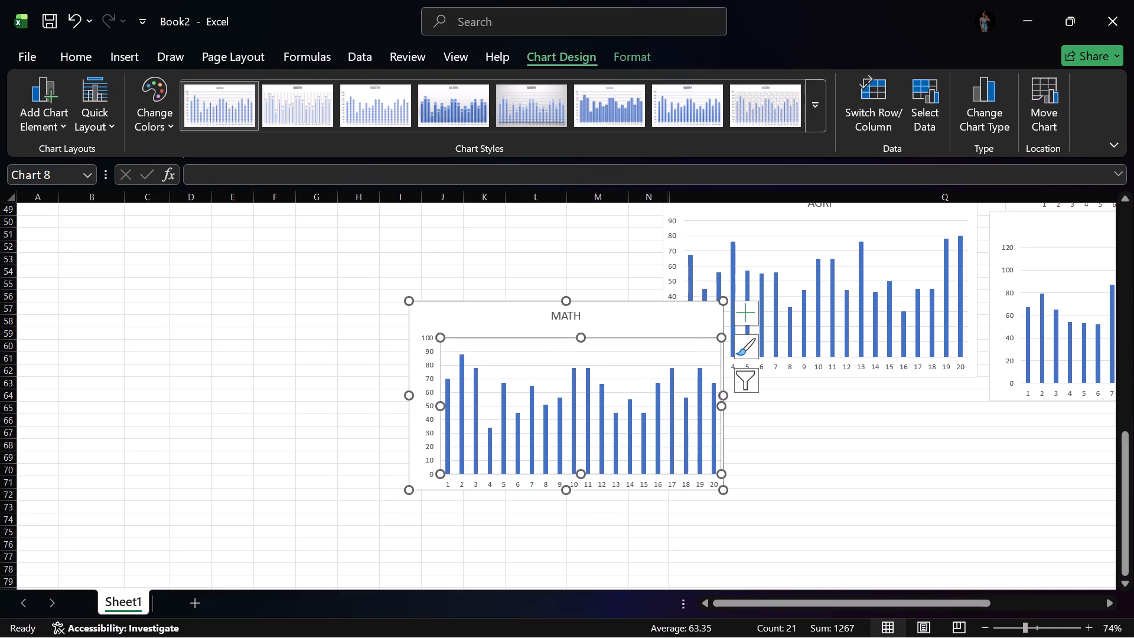
left_click_drag(532, 361, 528, 387)
left_click_drag(569, 339, 592, 374)
Move the MATH chart directly below the AGRI chart, covering about rows 63 to 78.
left_click_drag(493, 320, 614, 415)
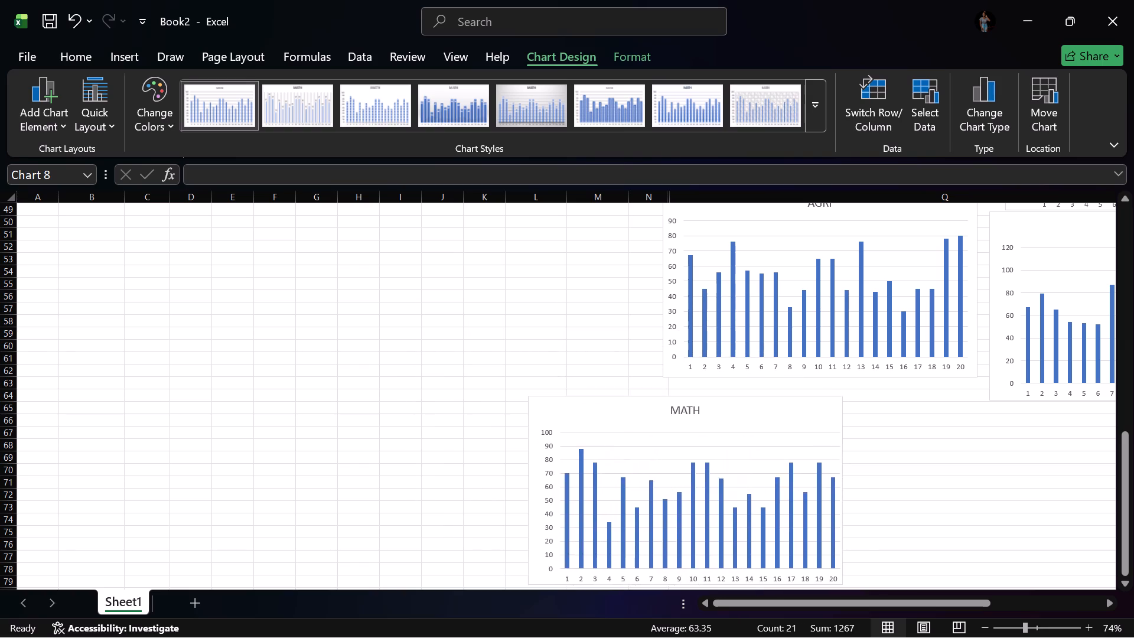
left_click_drag(614, 415, 757, 408)
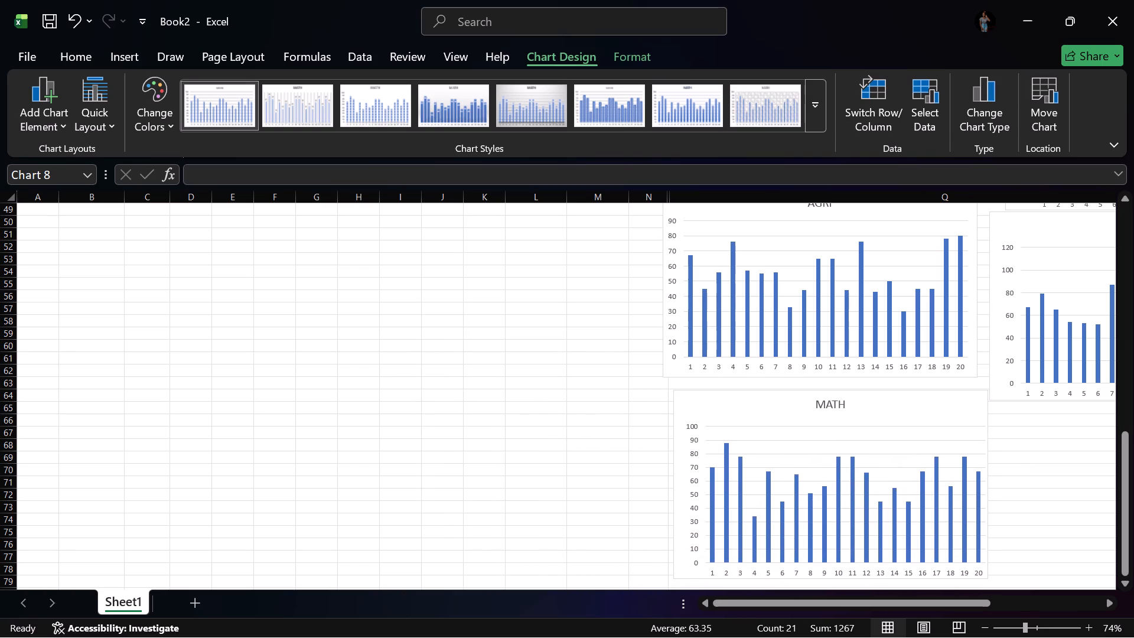
left_click_drag(757, 408, 752, 399)
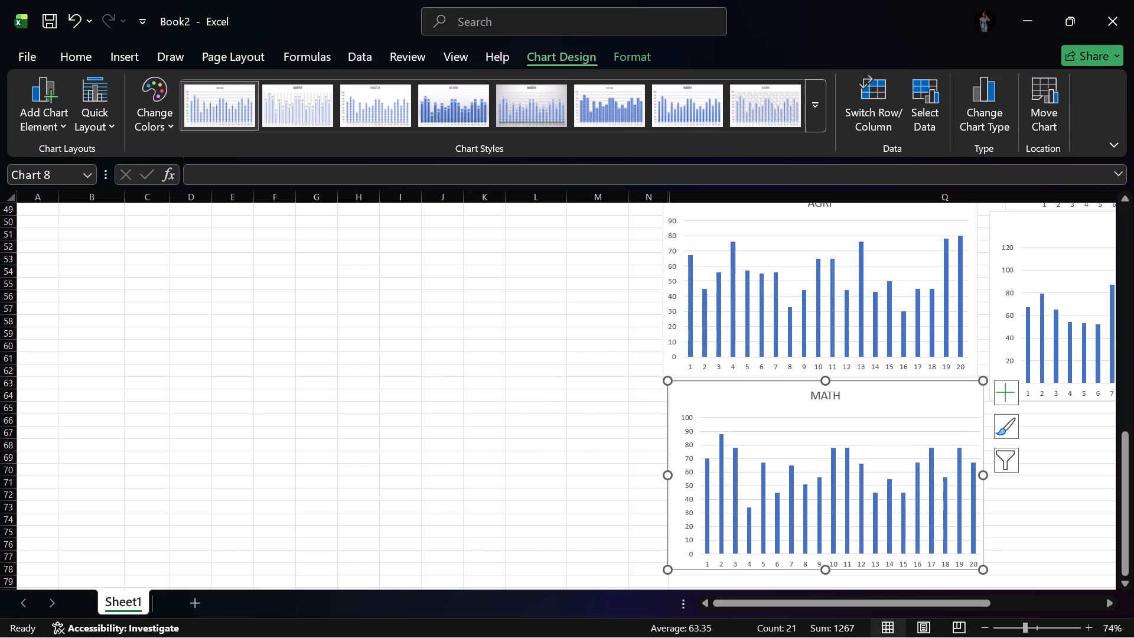
Return to the start of the marks table and select the CRE heading in D1.
scroll(259, 327, "up", 4)
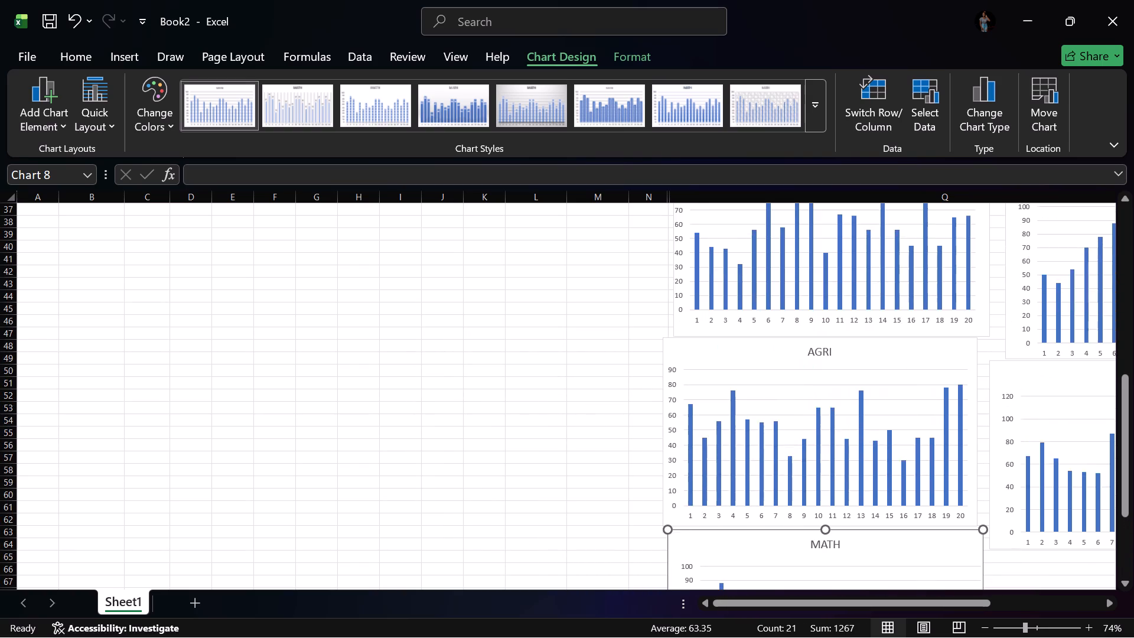
scroll(259, 327, "up", 19)
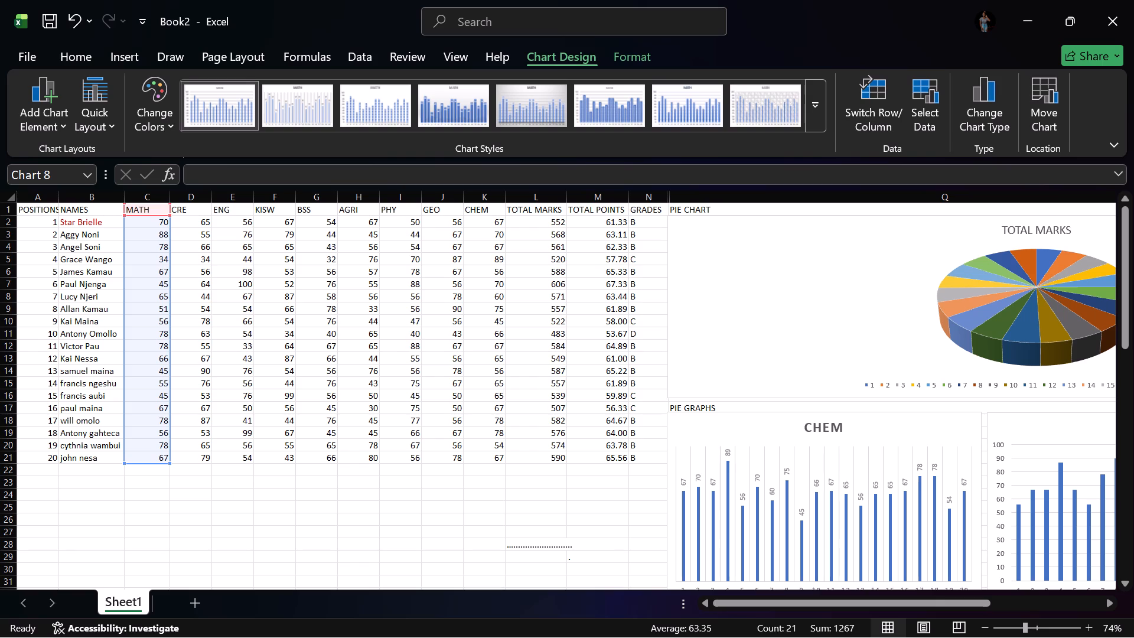
left_click(191, 211)
left_click(191, 211)
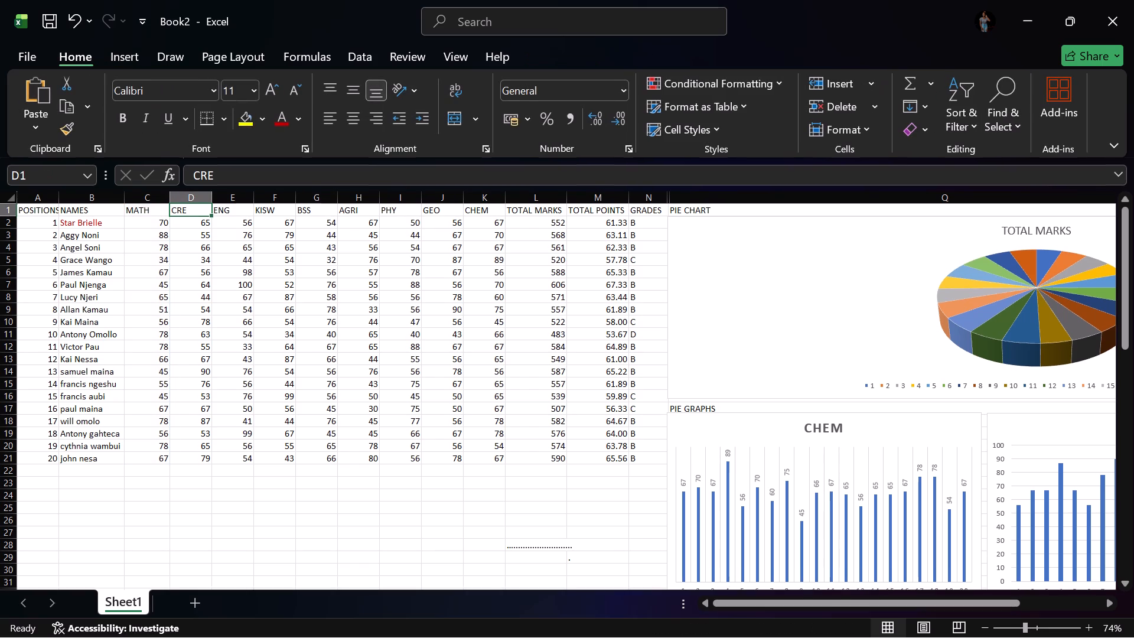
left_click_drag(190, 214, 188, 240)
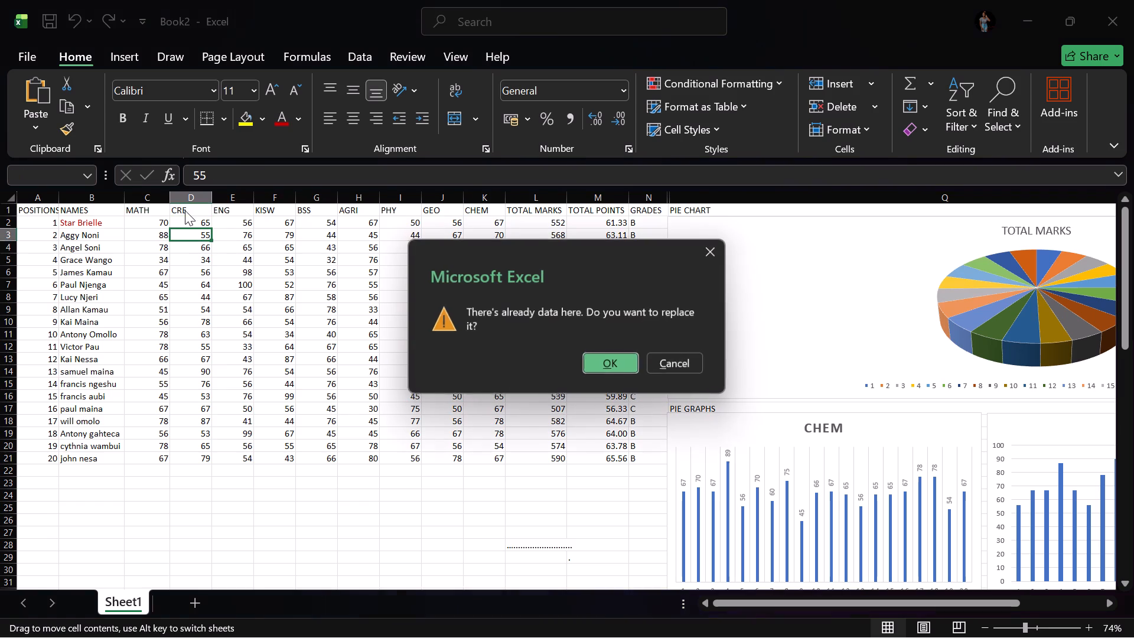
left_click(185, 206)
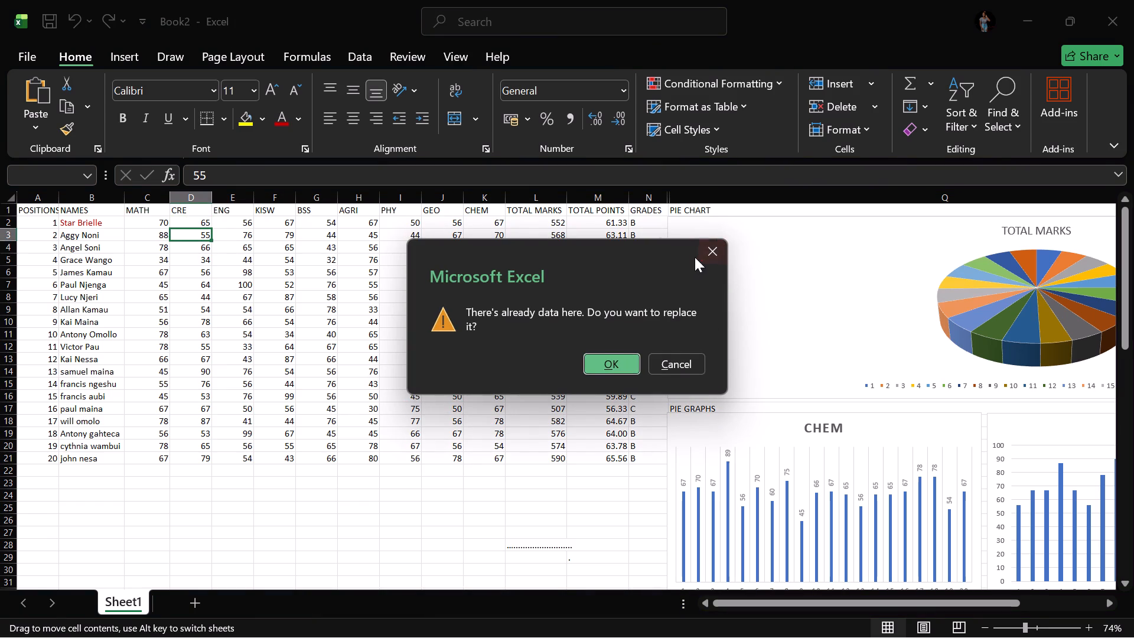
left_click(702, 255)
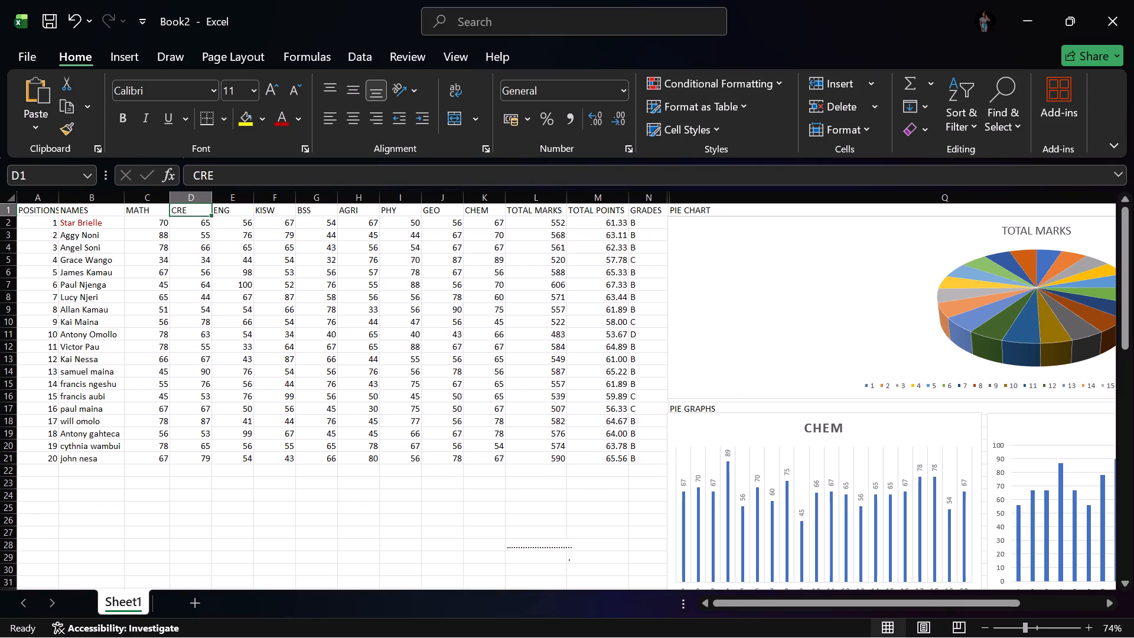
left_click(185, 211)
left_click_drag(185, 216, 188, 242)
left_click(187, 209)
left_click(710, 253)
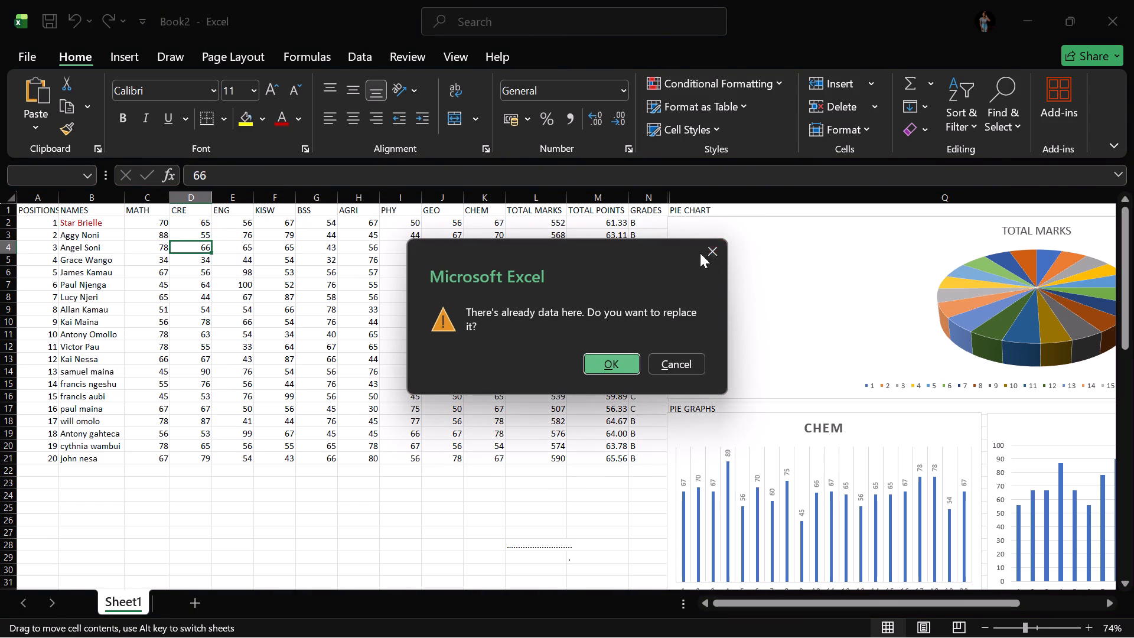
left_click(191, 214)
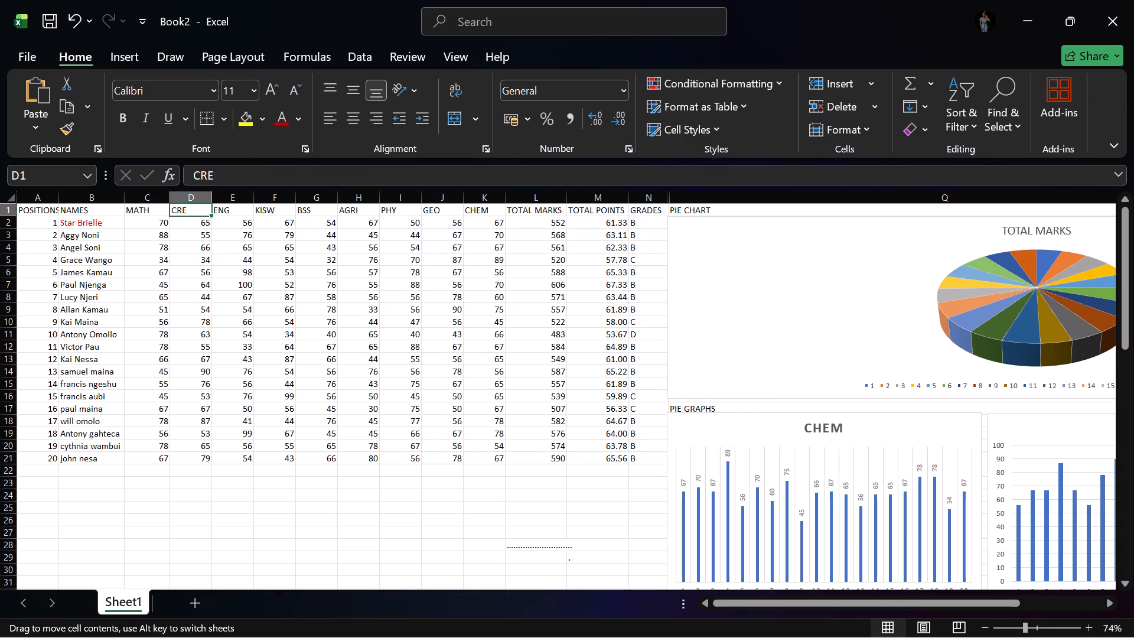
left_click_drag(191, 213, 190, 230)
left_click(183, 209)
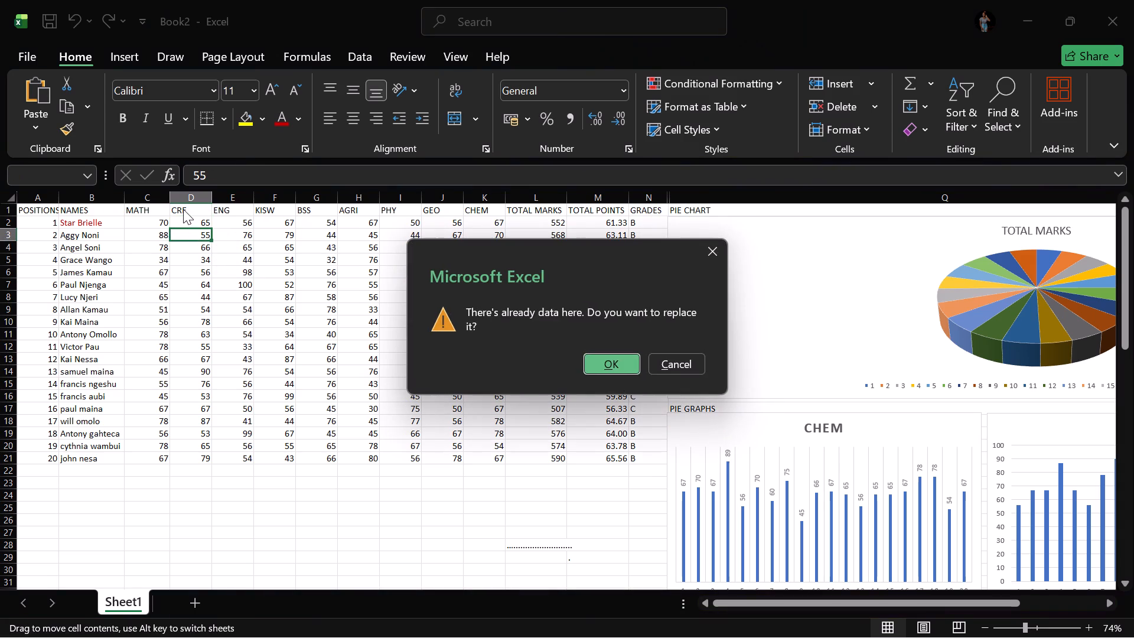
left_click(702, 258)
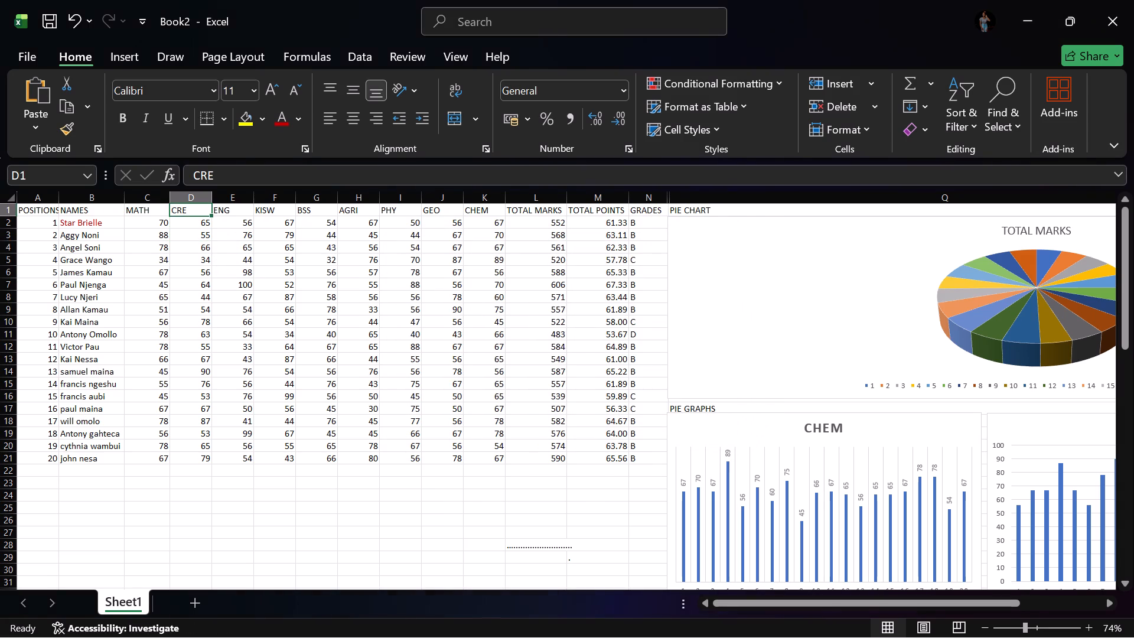
Insert a clustered column chart of the CRE heading and marks in D1:D21, with the view at the area around the MATH and KISW charts.
left_click(186, 212)
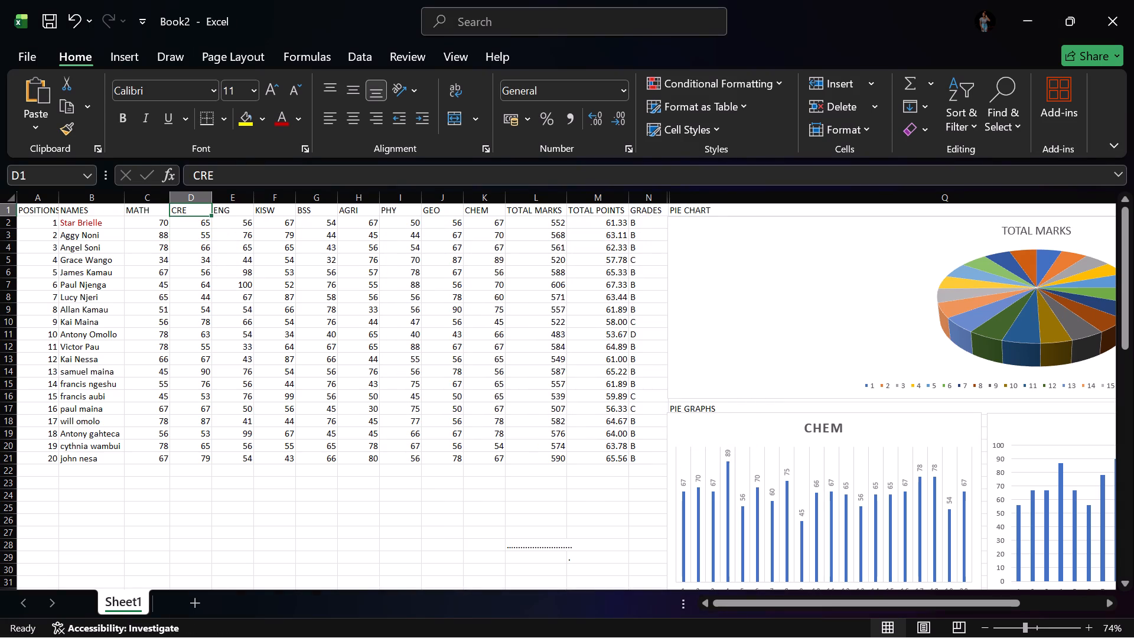
left_click(186, 215)
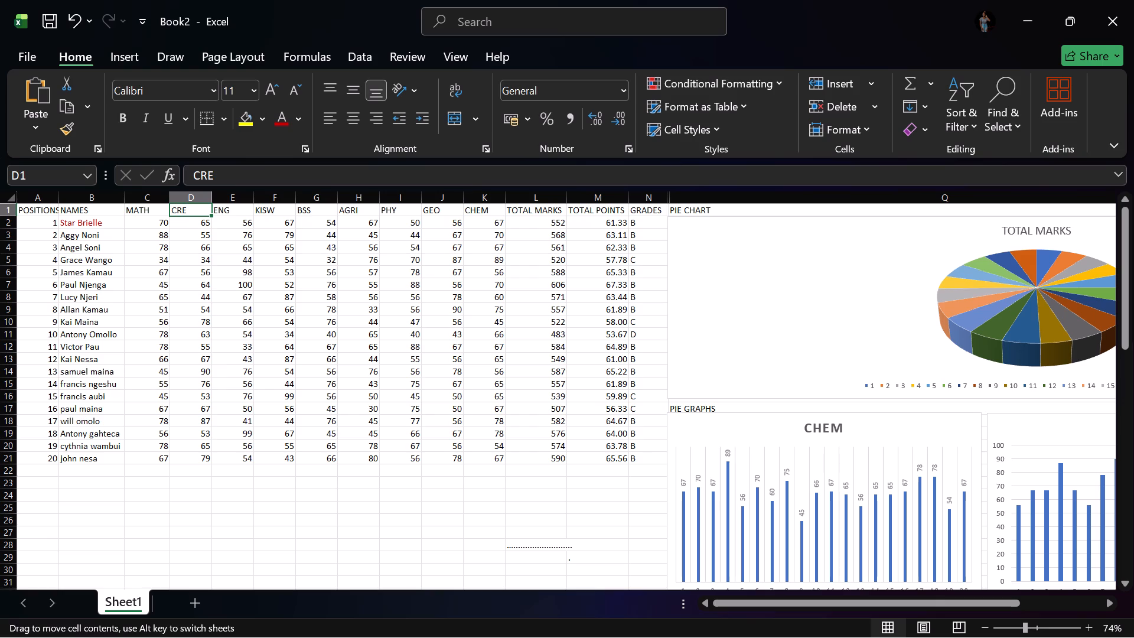
left_click(188, 213)
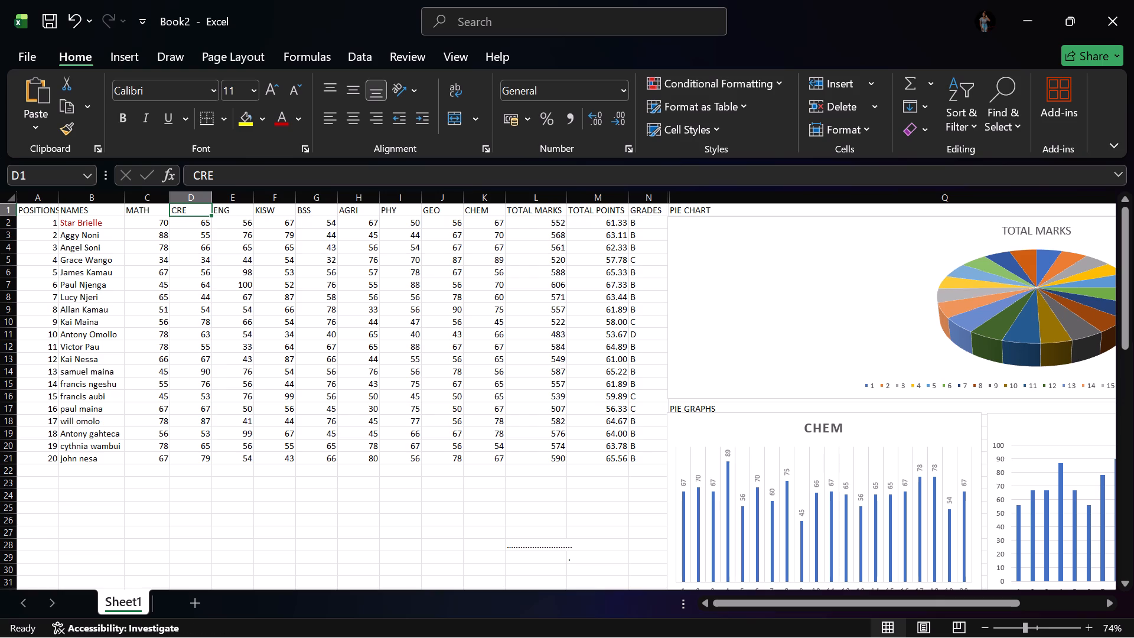
left_click_drag(189, 208, 204, 412)
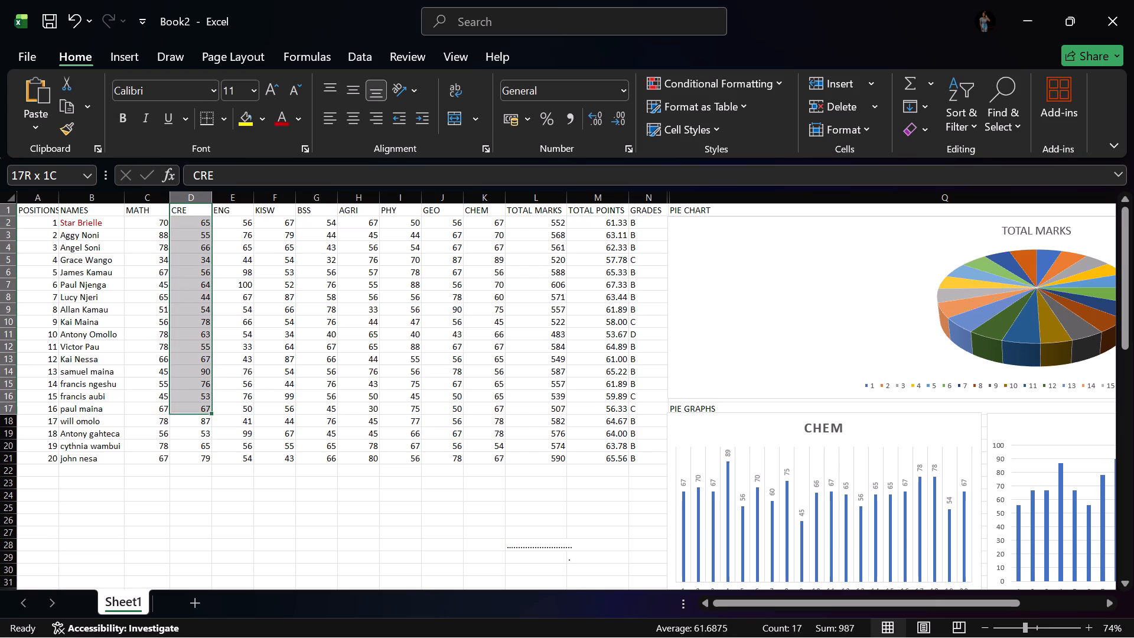
left_click_drag(204, 412, 195, 461)
scroll(658, 442, "down", 5)
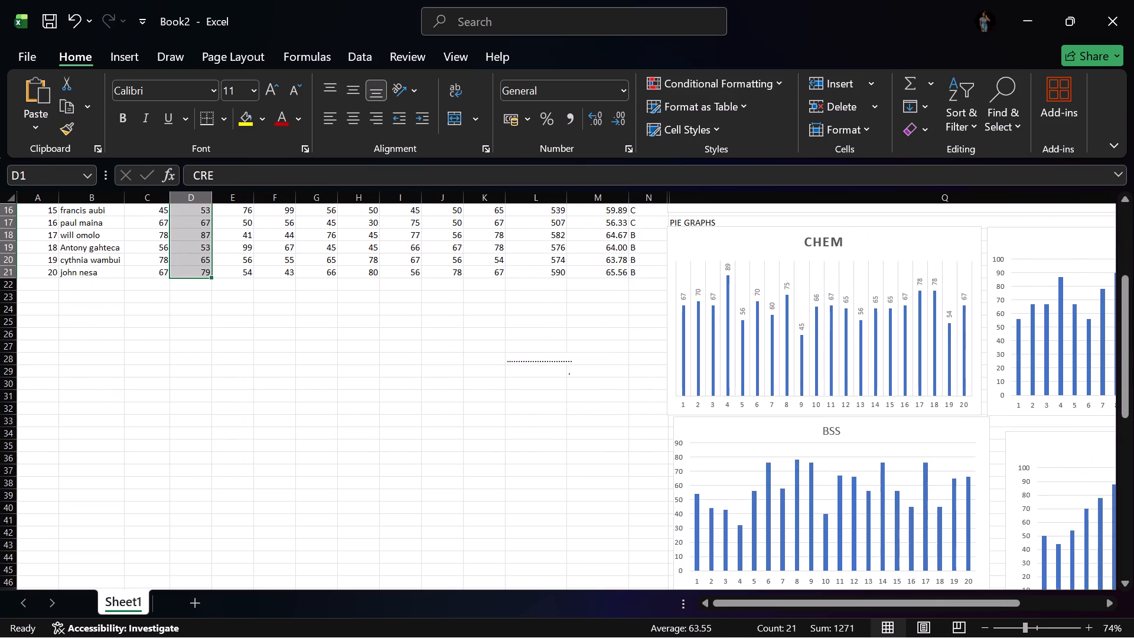
scroll(558, 428, "down", 9)
scroll(519, 397, "down", 2)
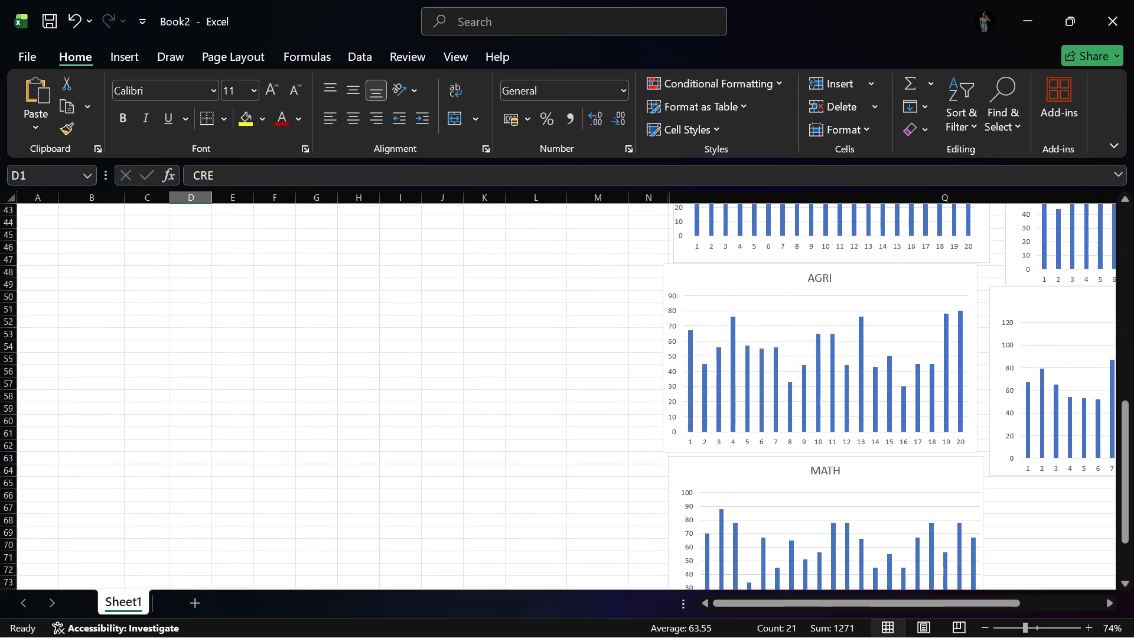
scroll(516, 396, "down", 5)
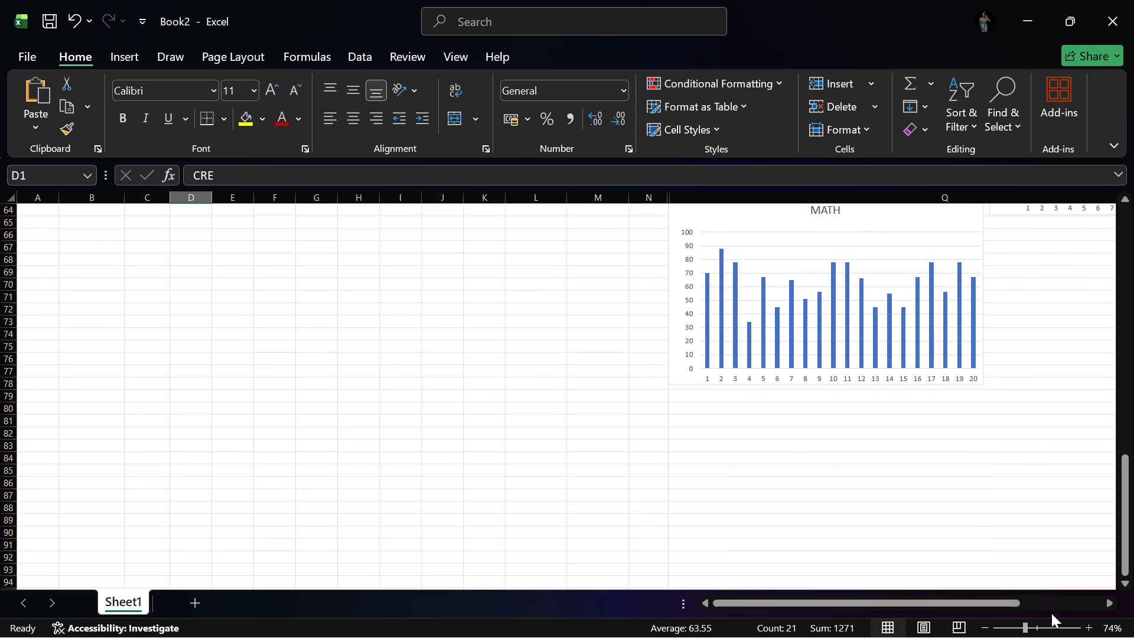
left_click(1069, 598)
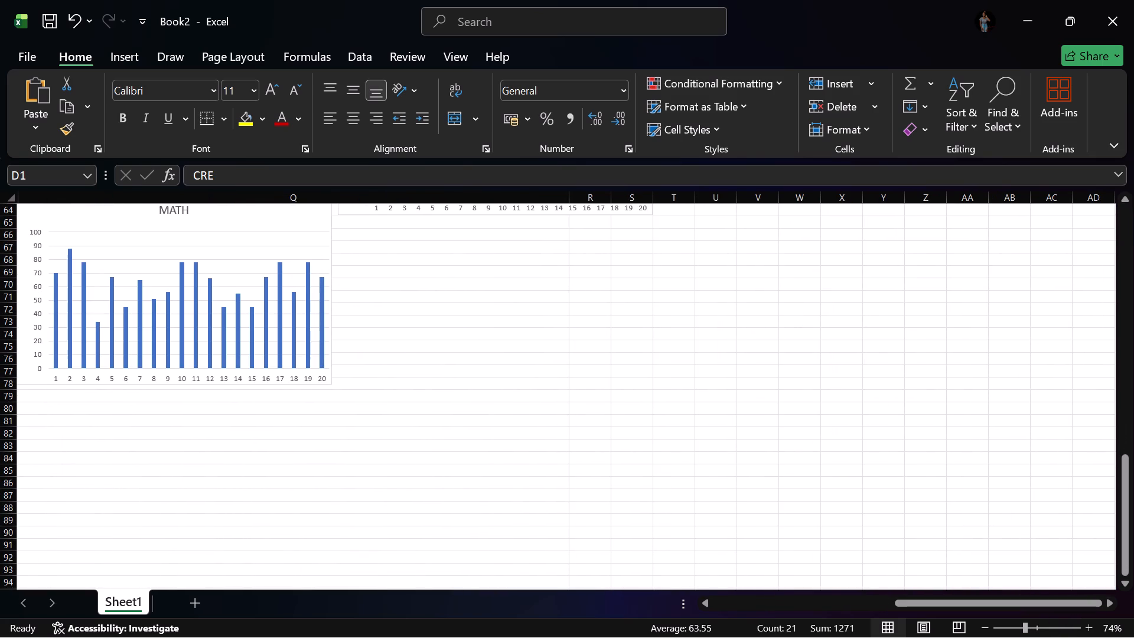
scroll(608, 530, "up", 13)
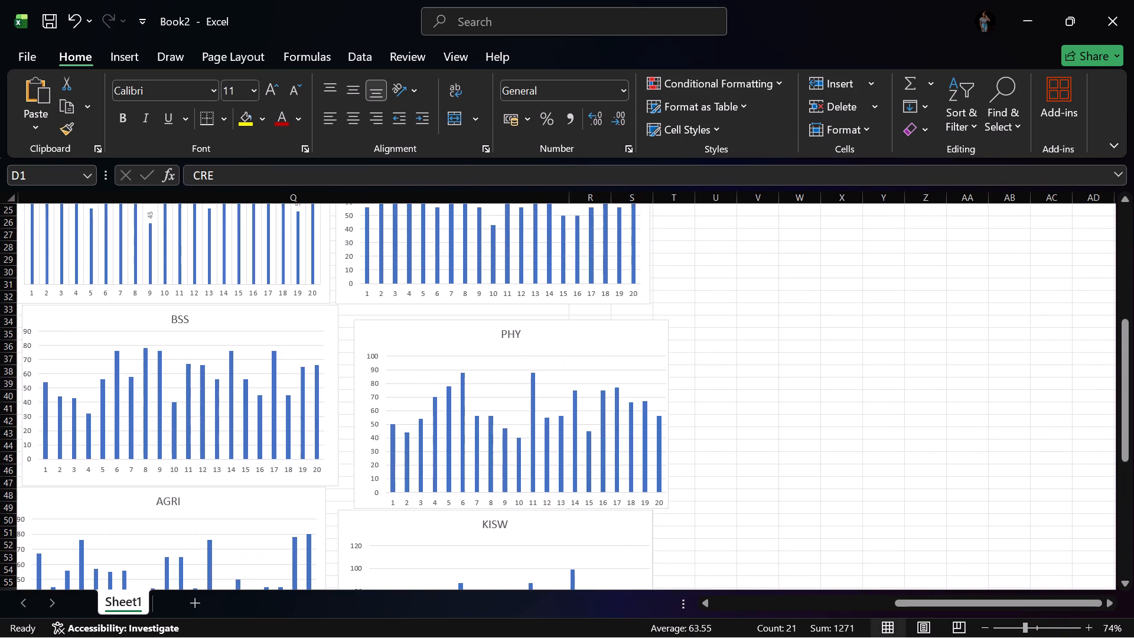
scroll(611, 525, "up", 4)
scroll(613, 525, "down", 4)
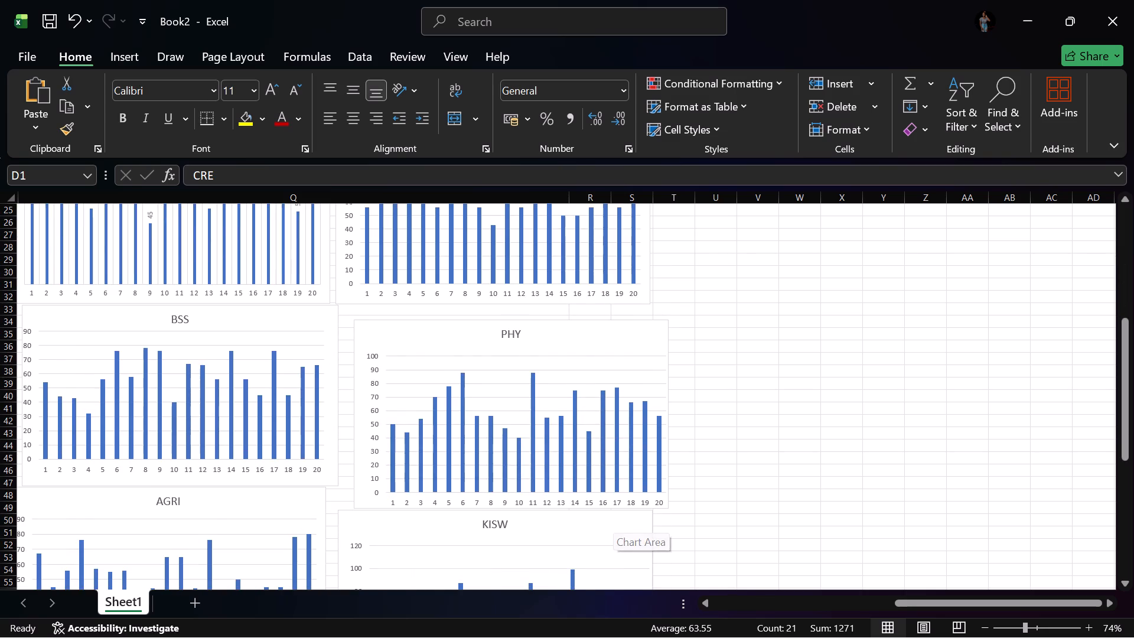
scroll(613, 507, "down", 8)
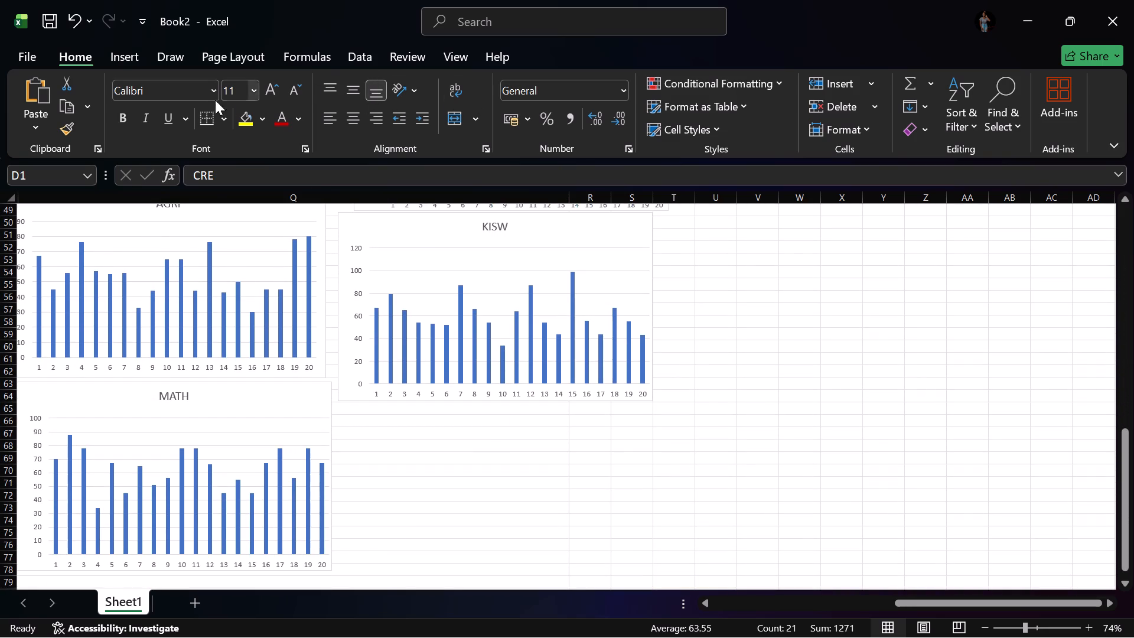
left_click(121, 58)
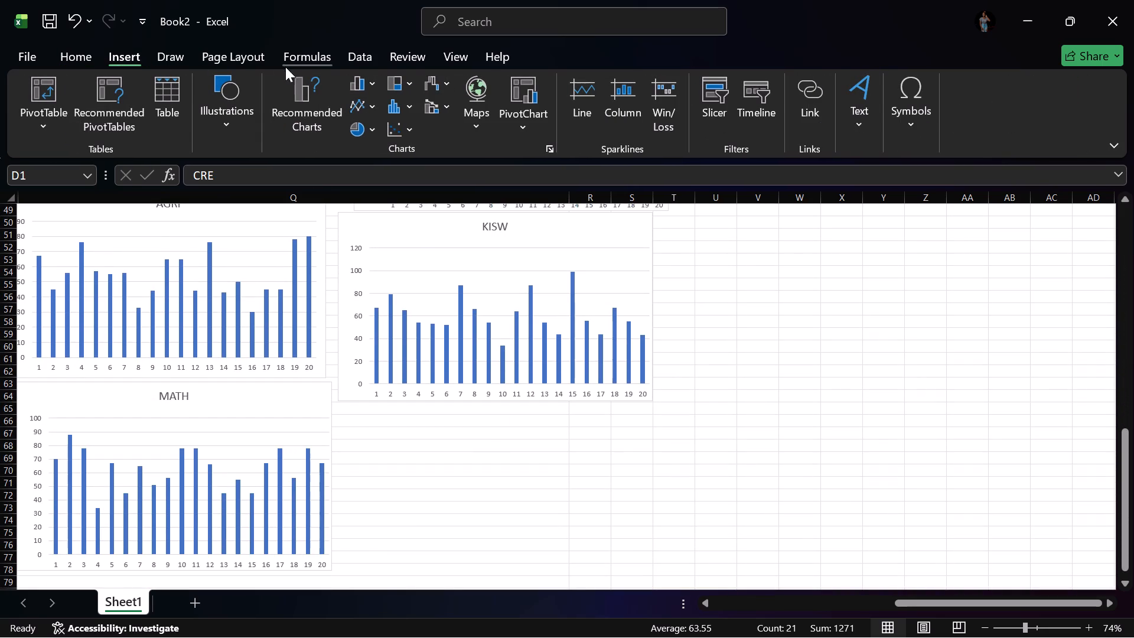
left_click(365, 89)
left_click(370, 154)
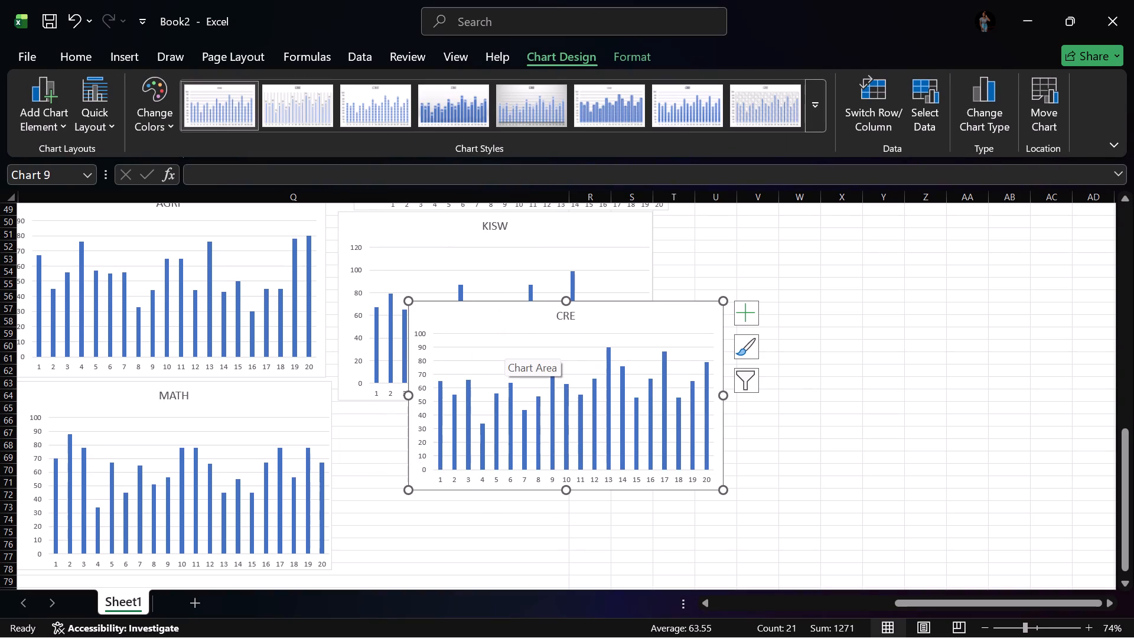
Move the CRE chart directly below the KISW chart and beside the MATH chart, covering about rows 65 to 80.
left_click_drag(514, 320, 449, 428)
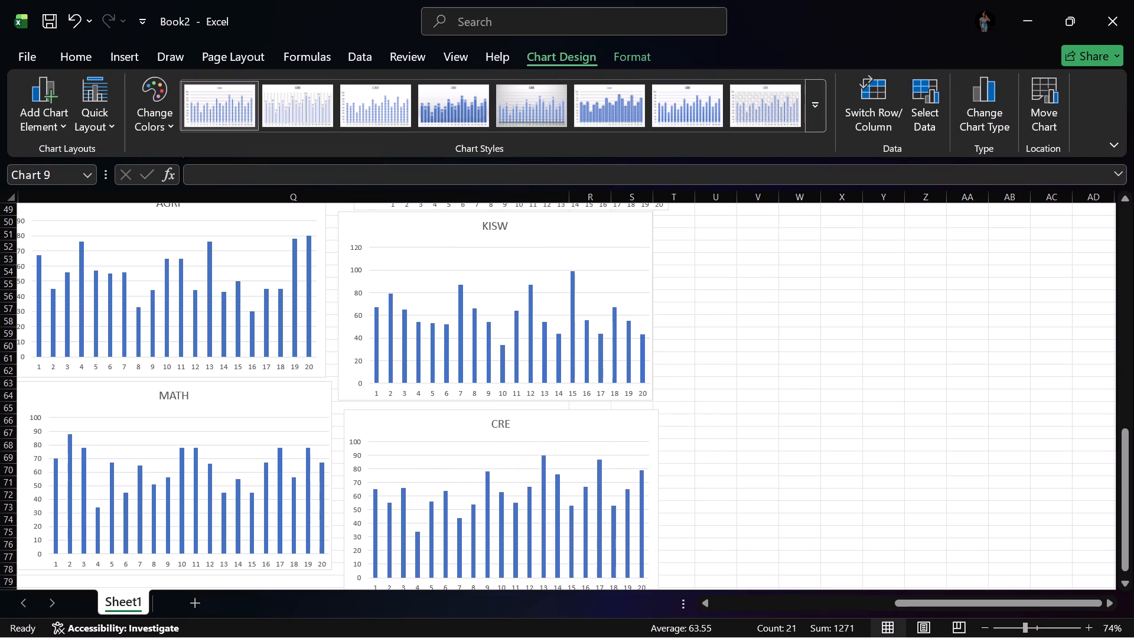
left_click_drag(449, 428, 436, 422)
scroll(496, 458, "down", 3)
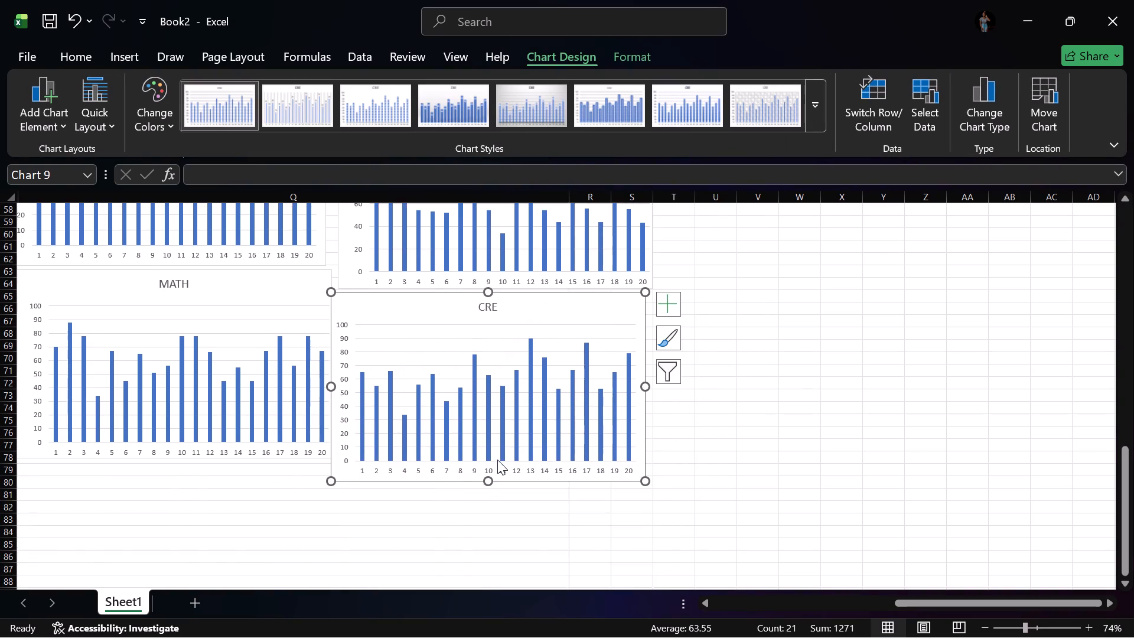
Insert a clustered column chart of the ENG heading and marks in E1:E21, with the view at the area around the MATH and CRE charts.
scroll(498, 460, "up", 3)
scroll(369, 405, "up", 3)
scroll(466, 424, "up", 7)
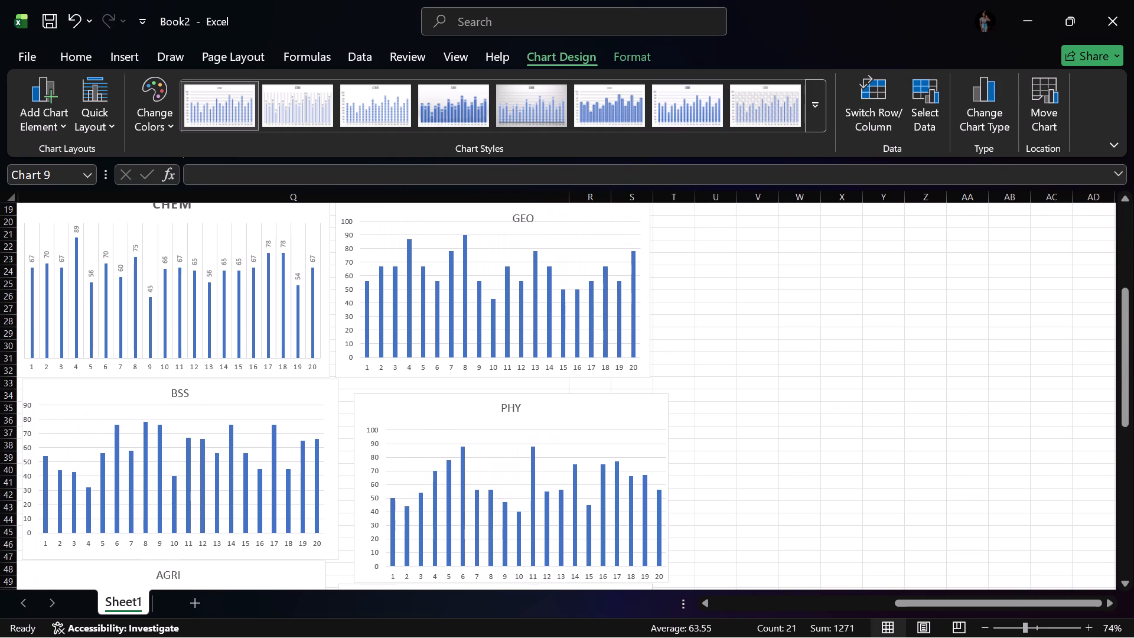
scroll(511, 431, "up", 7)
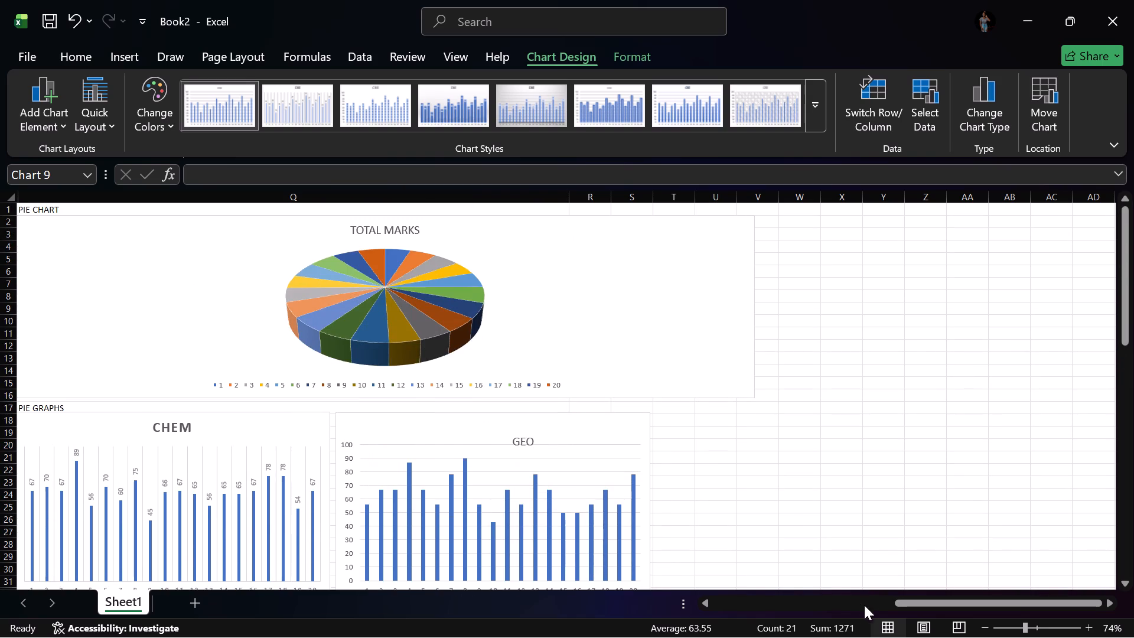
left_click(875, 604)
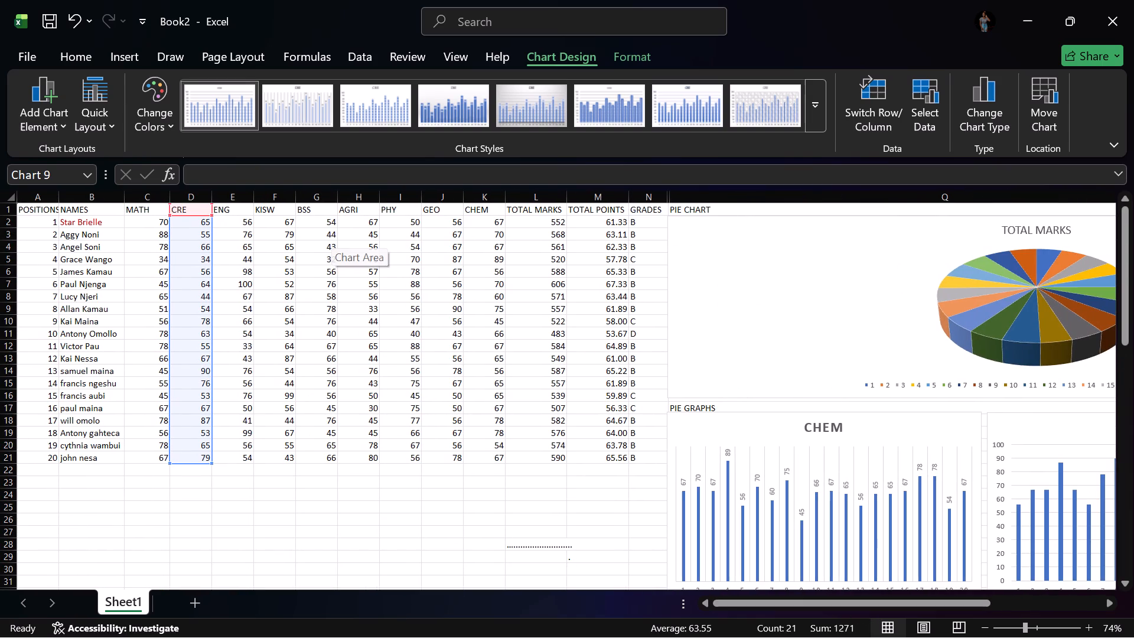
left_click(237, 211)
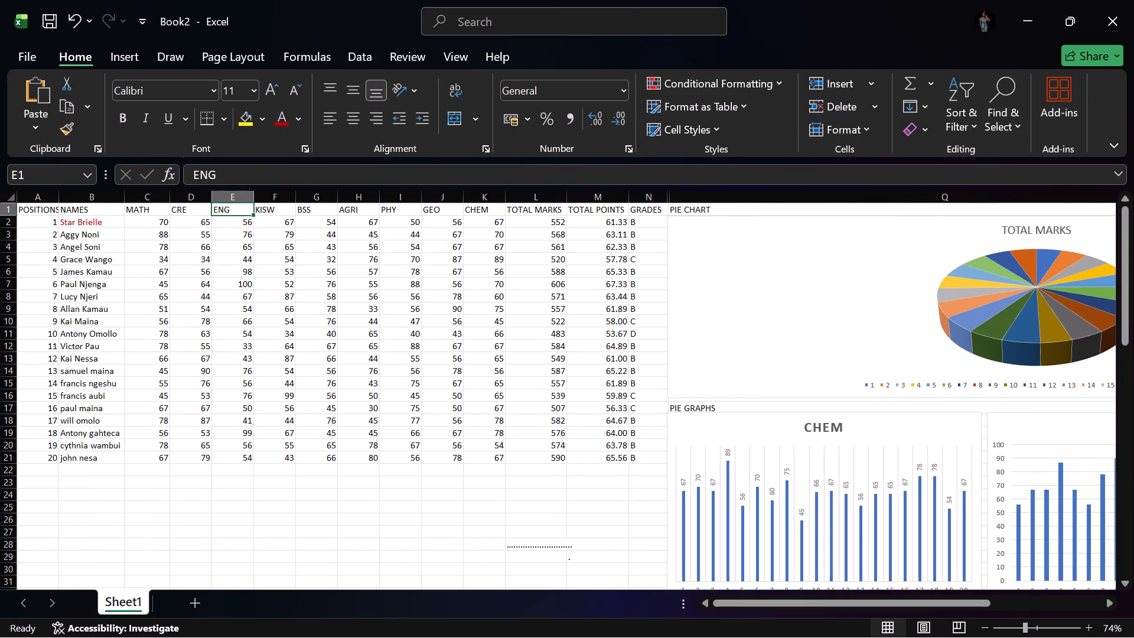
left_click_drag(236, 210, 258, 451)
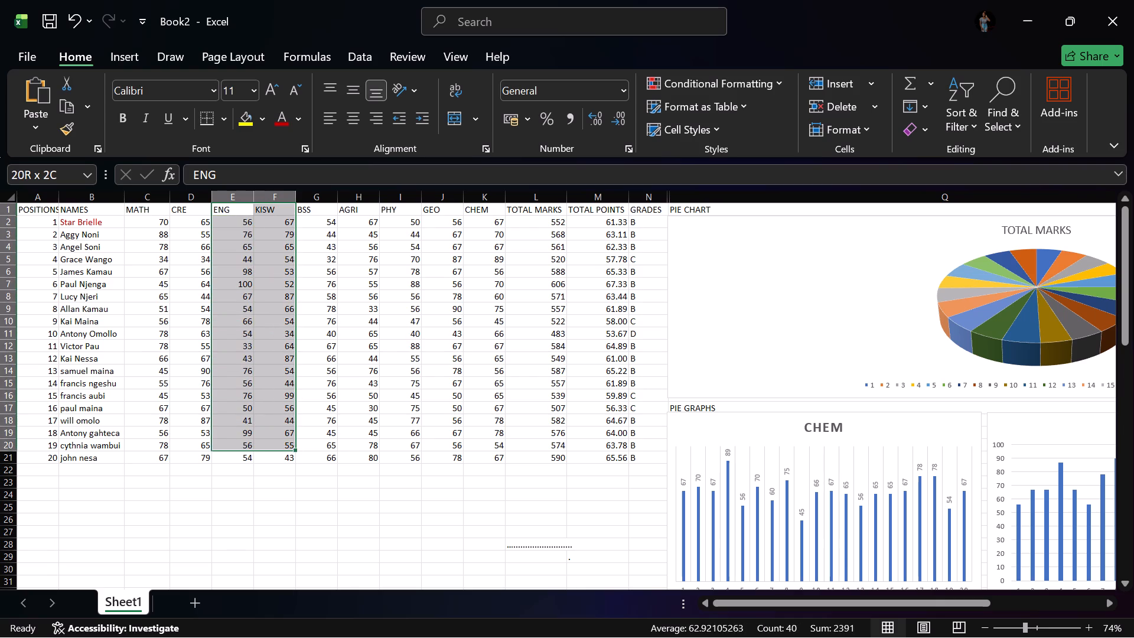
left_click_drag(258, 451, 245, 457)
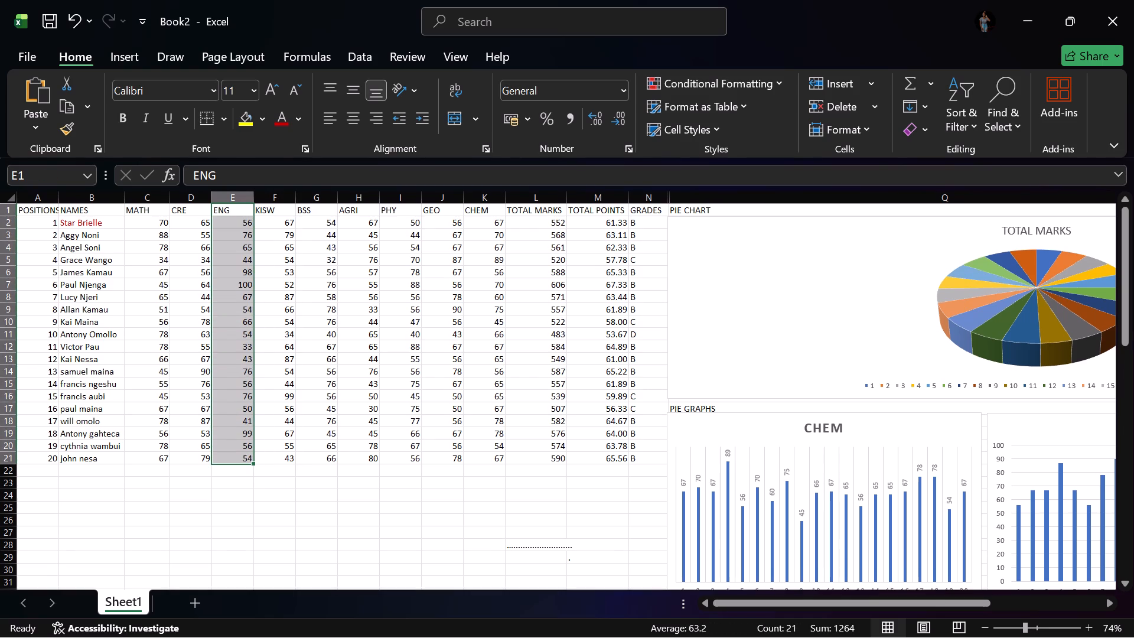
left_click(1038, 601)
scroll(780, 515, "down", 4)
scroll(631, 437, "down", 4)
scroll(690, 445, "down", 3)
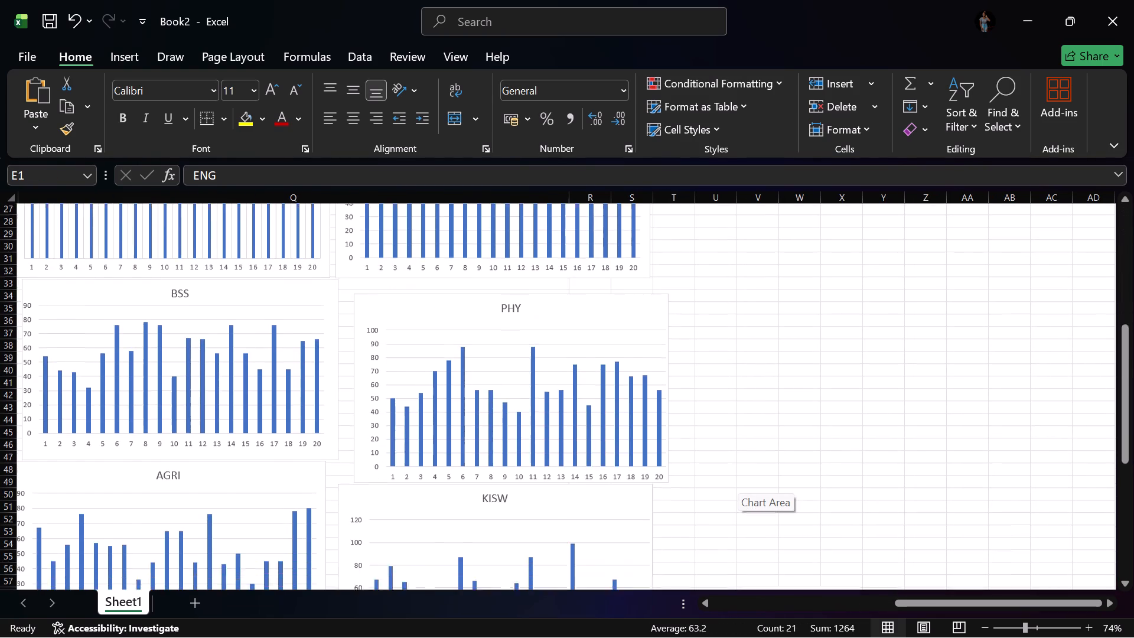
scroll(692, 449, "down", 9)
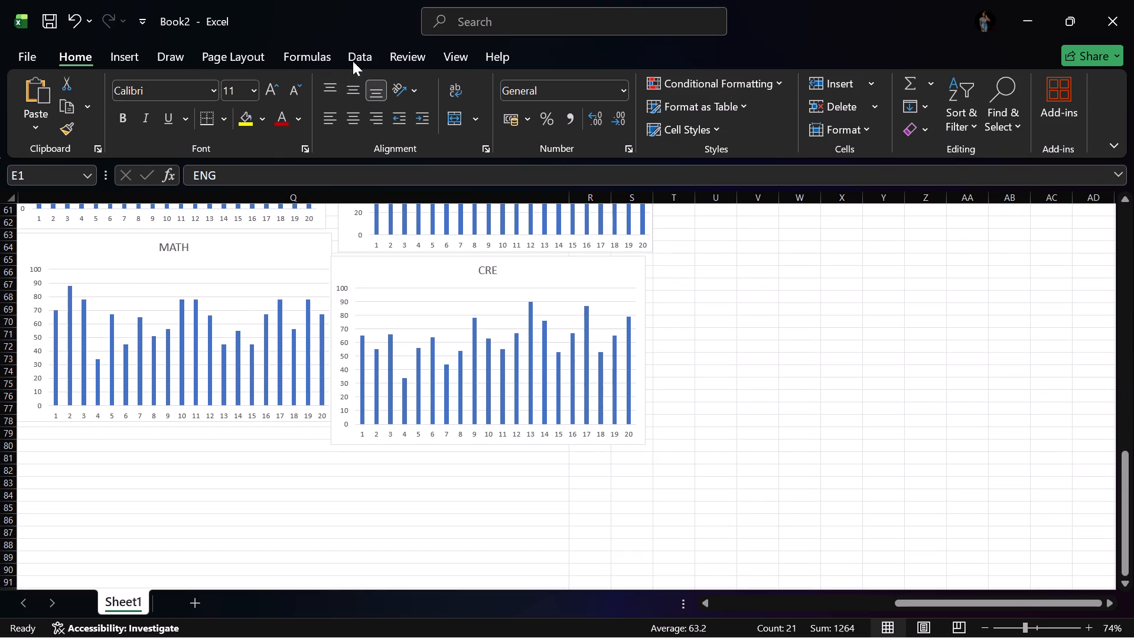
left_click(123, 54)
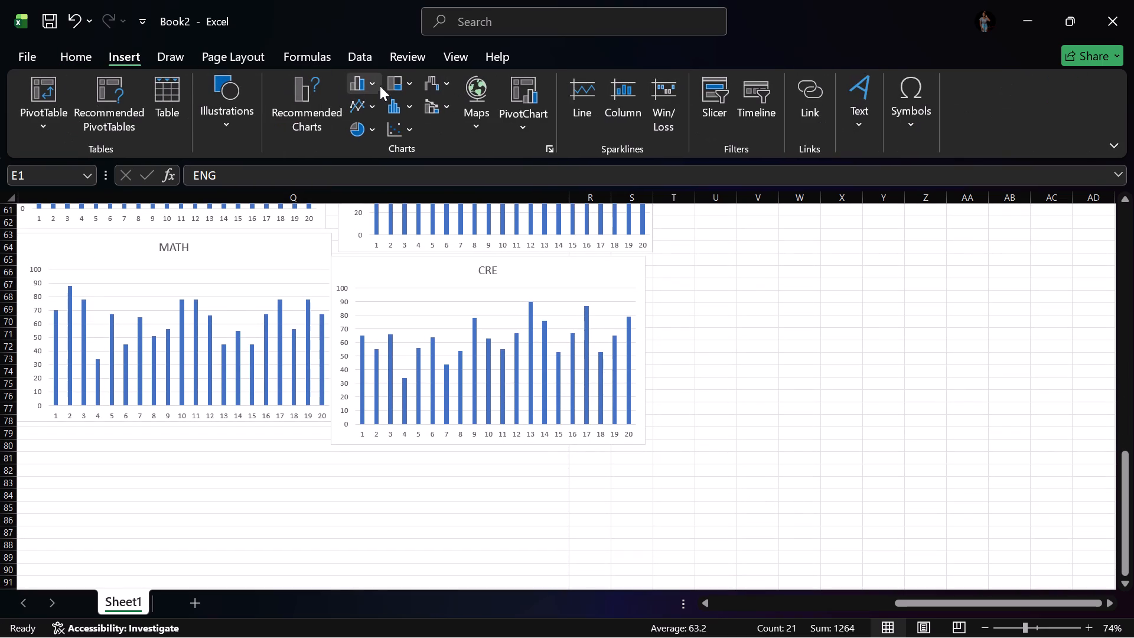
left_click(359, 84)
left_click(375, 158)
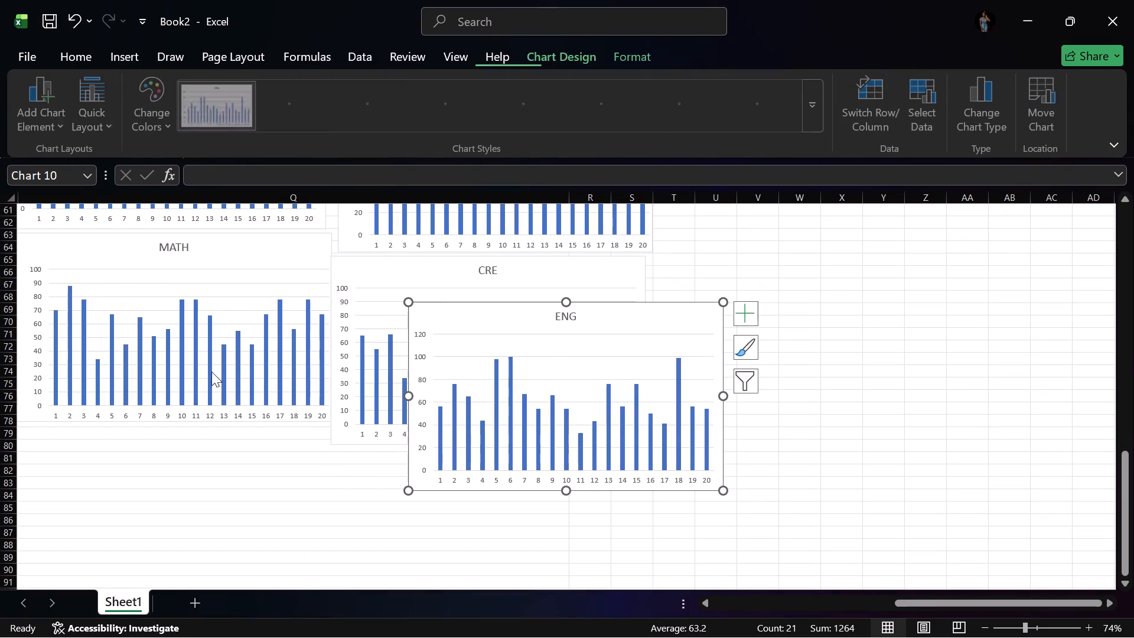
Move the ENG chart directly below the MATH chart, covering about rows 79 to 94.
left_click_drag(500, 314, 471, 328)
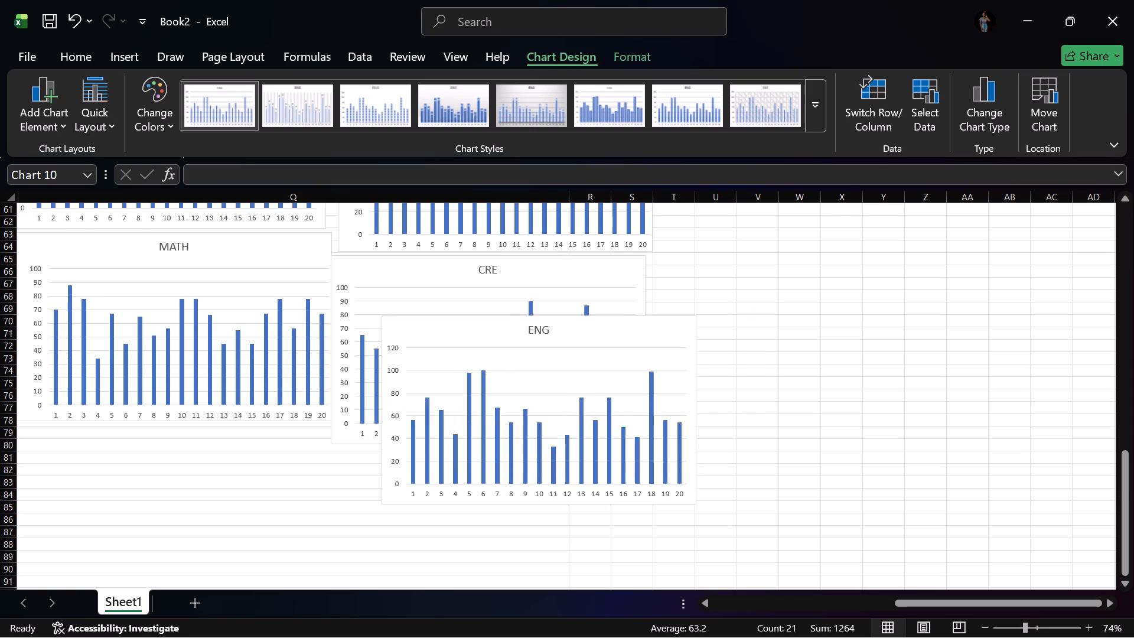
left_click_drag(471, 328, 142, 447)
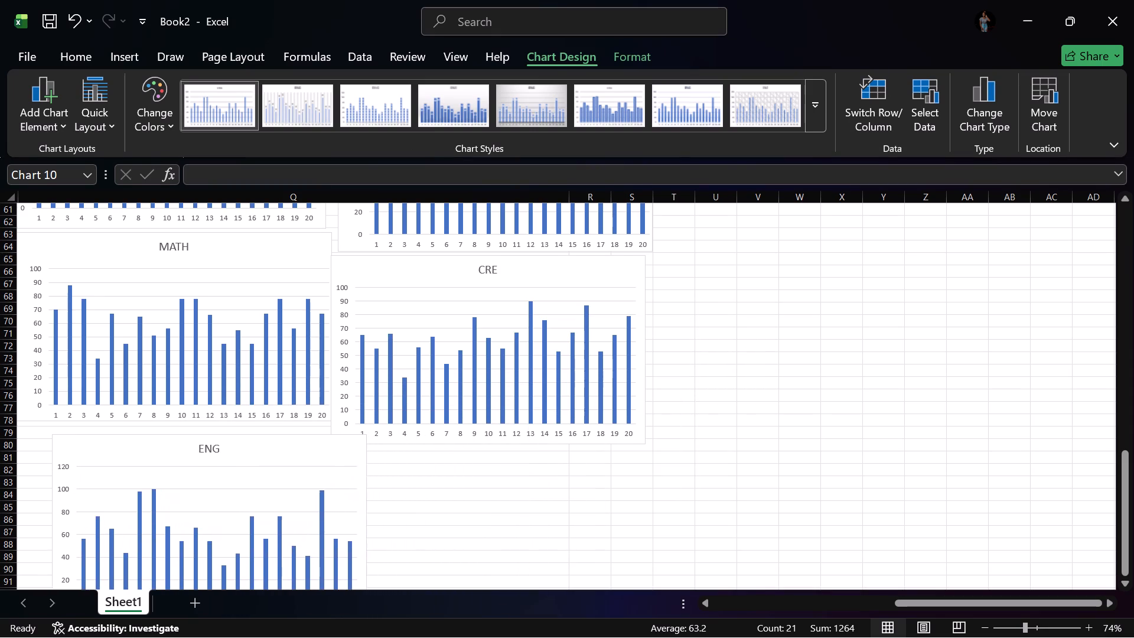
left_click_drag(142, 447, 109, 441)
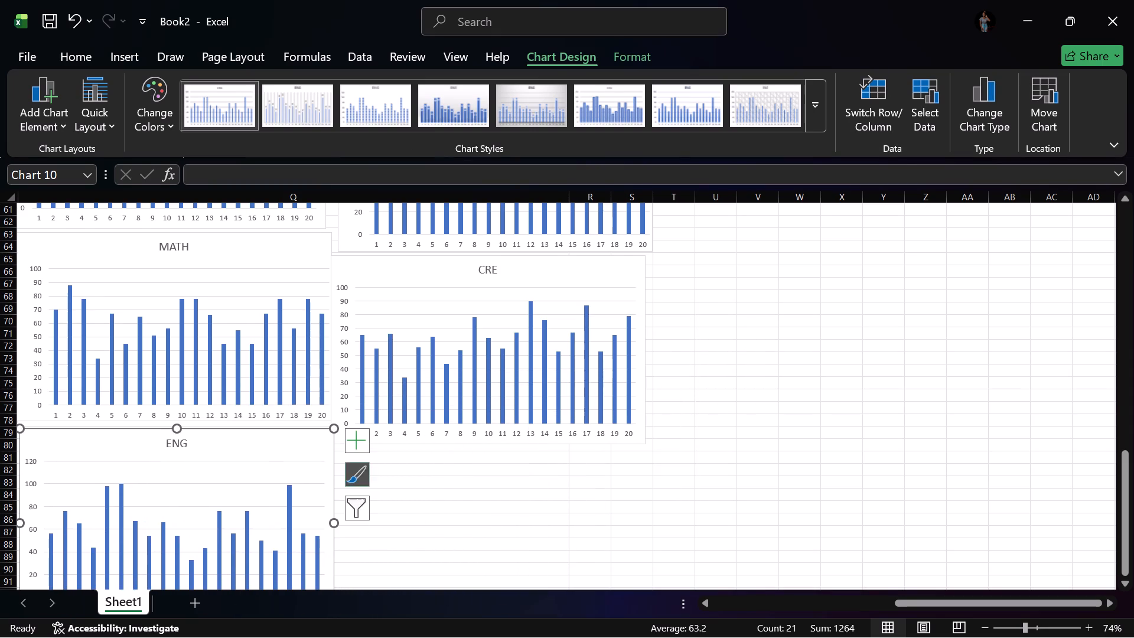
Review the arrangement of the subject charts down to the ENG chart and return to the top of the marks table.
scroll(445, 473, "up", 12)
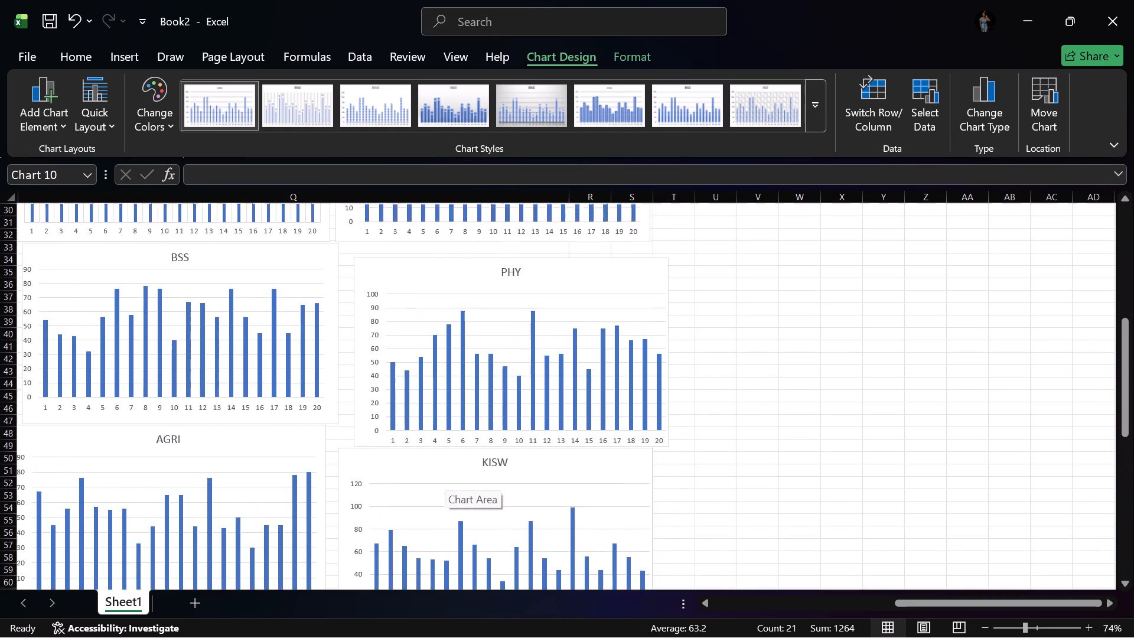
scroll(445, 473, "up", 4)
scroll(445, 473, "down", 6)
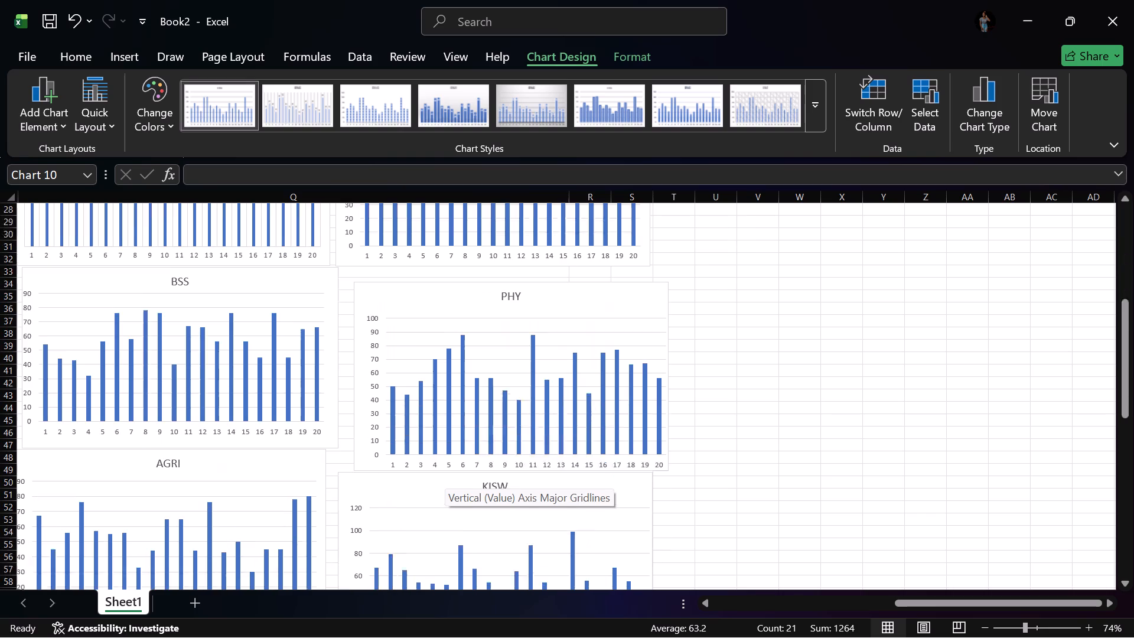
scroll(445, 464, "down", 17)
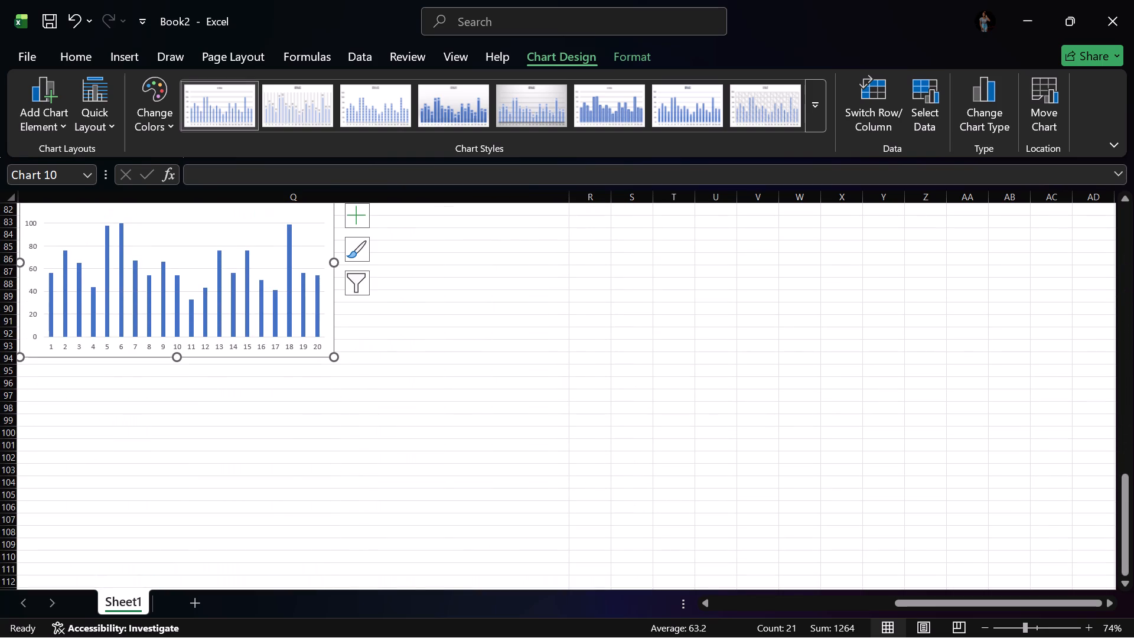
left_click(885, 601)
scroll(503, 466, "up", 9)
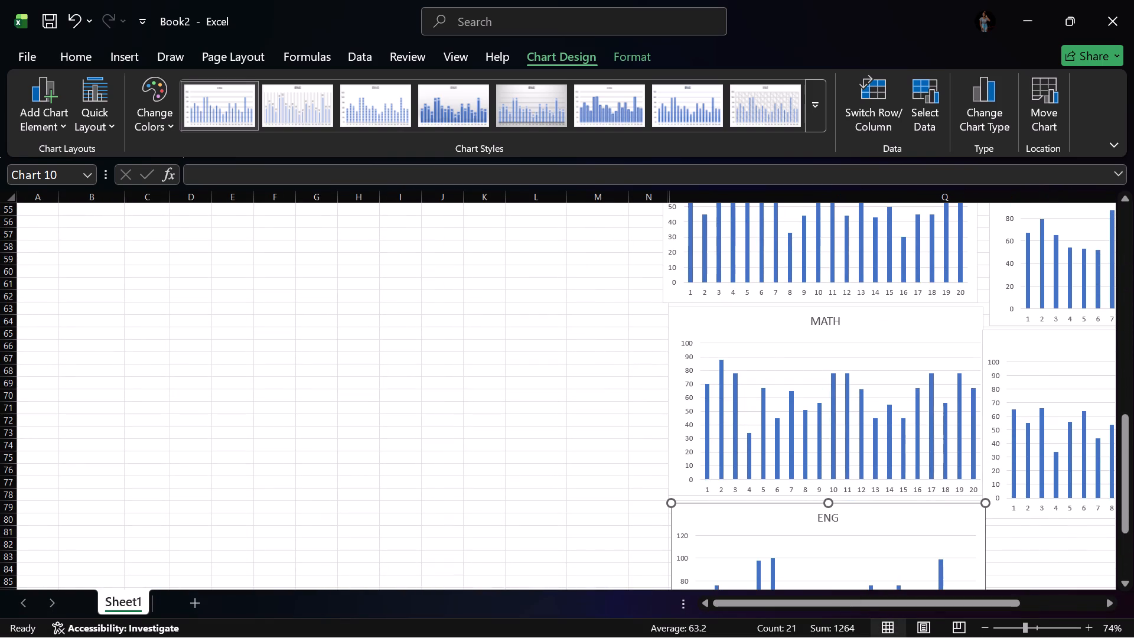
scroll(499, 412, "down", 5)
scroll(498, 411, "up", 5)
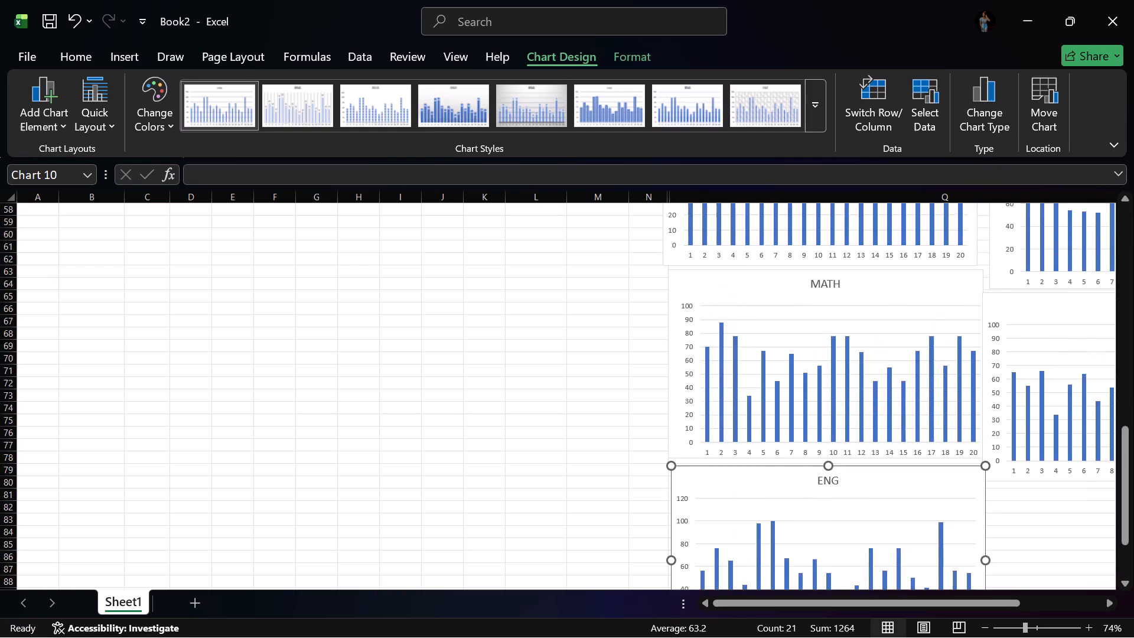
scroll(498, 411, "up", 19)
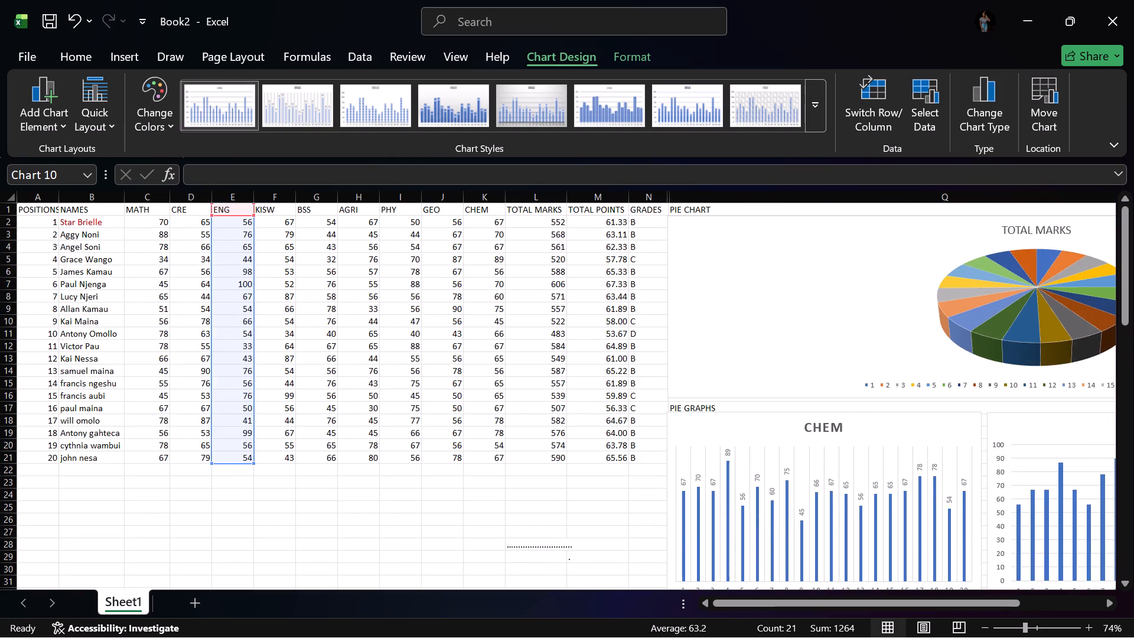
scroll(560, 324, "down", 3)
scroll(553, 324, "up", 8)
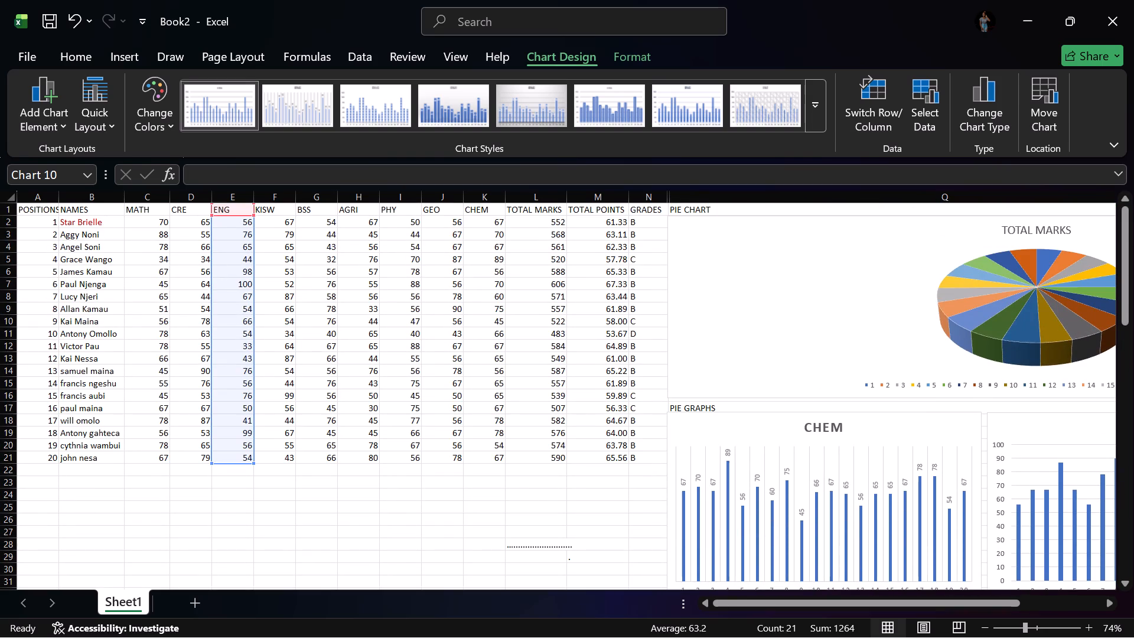
Review the whole sheet at 20% zoom with no chart selected, examining the marks table, pie chart and all subject charts together.
left_click(982, 627)
left_click(980, 625)
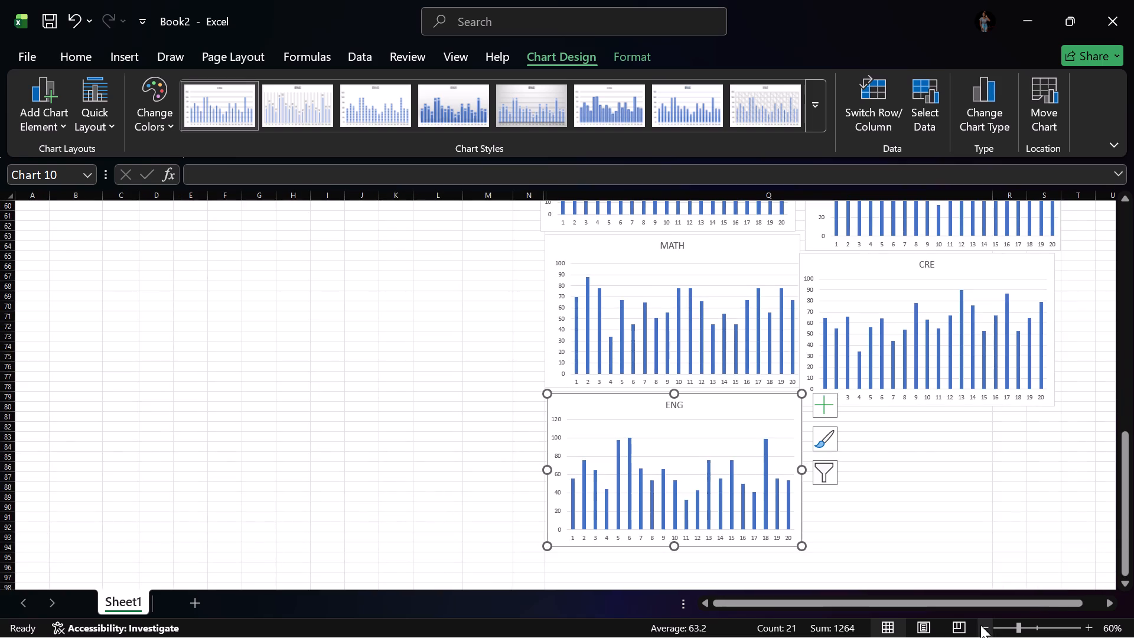
left_click(980, 625)
left_click(980, 625)
left_click(980, 625)
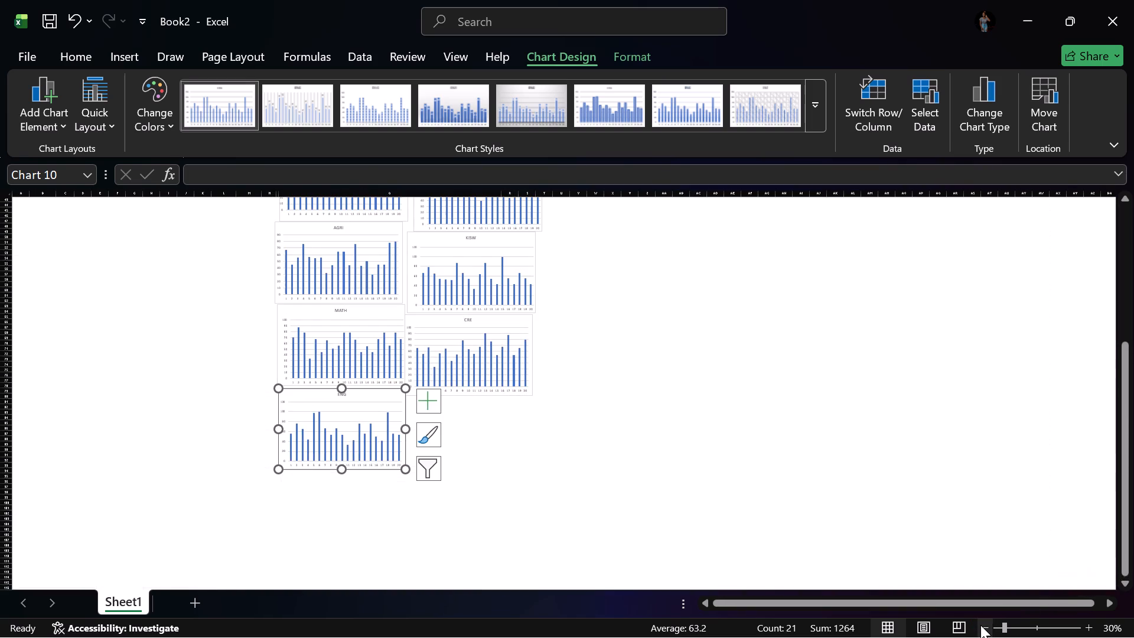
left_click(980, 625)
scroll(781, 575, "down", 4)
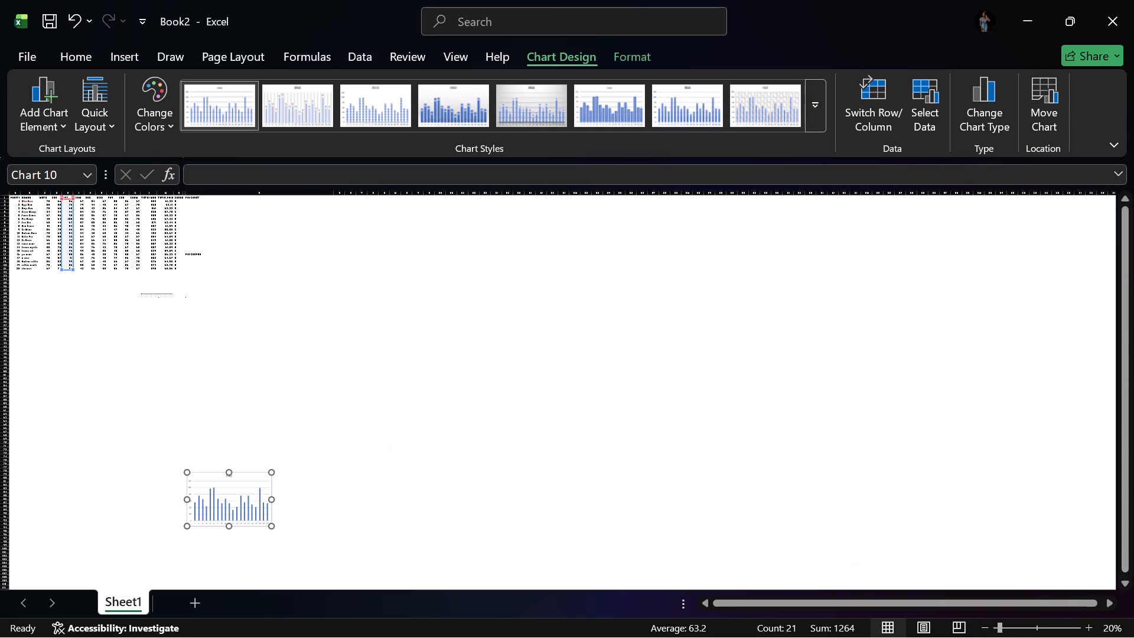
scroll(185, 321, "up", 4)
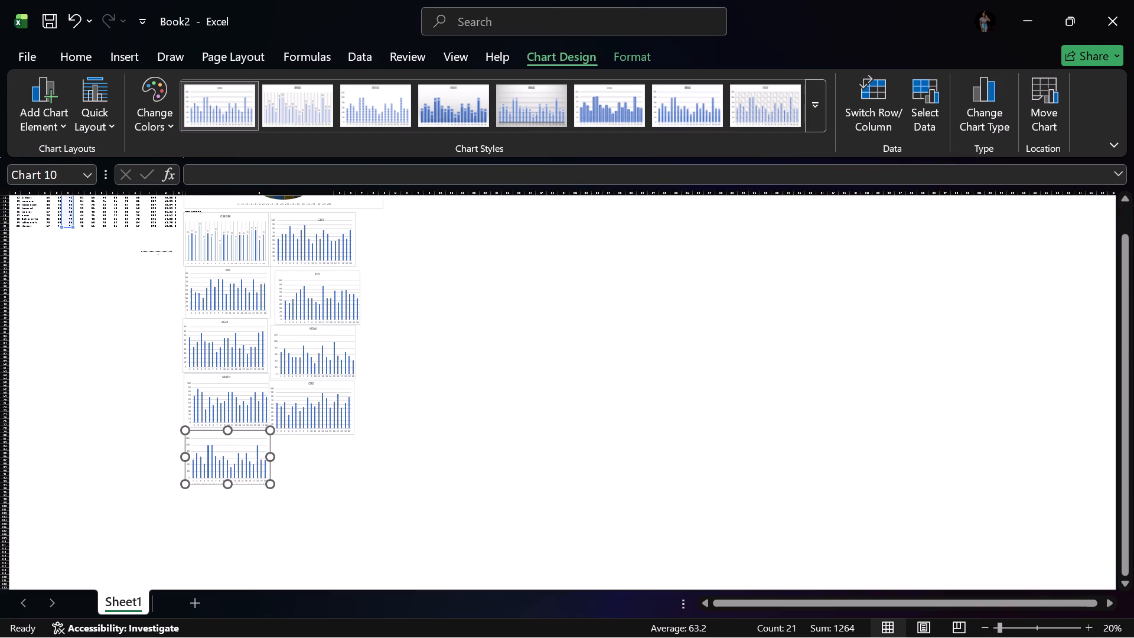
scroll(128, 240, "up", 8)
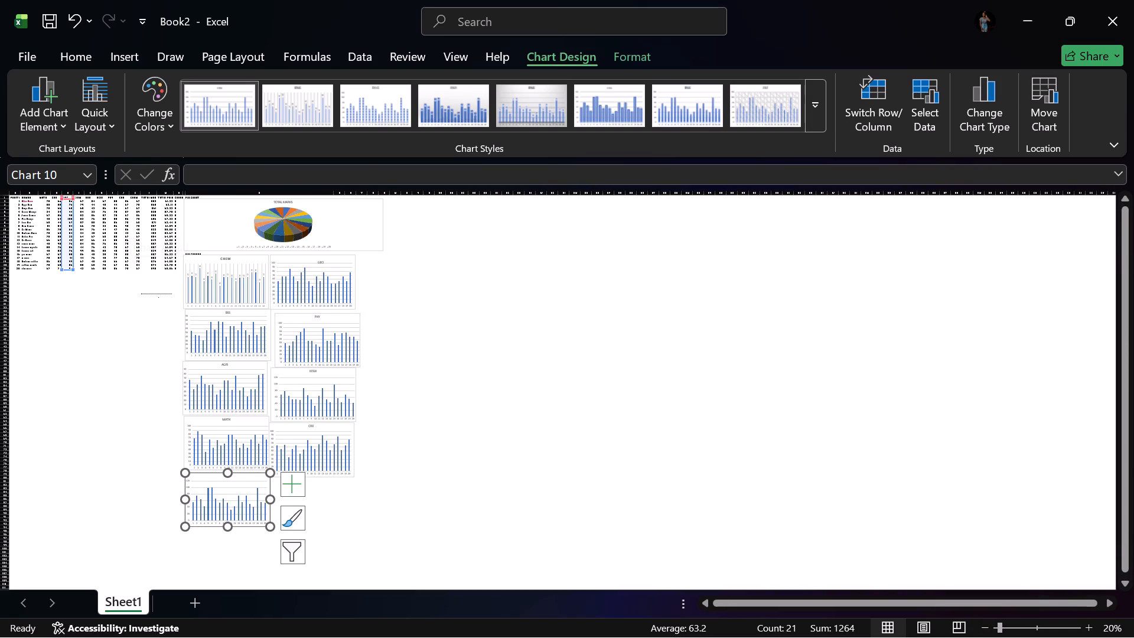
left_click(506, 419)
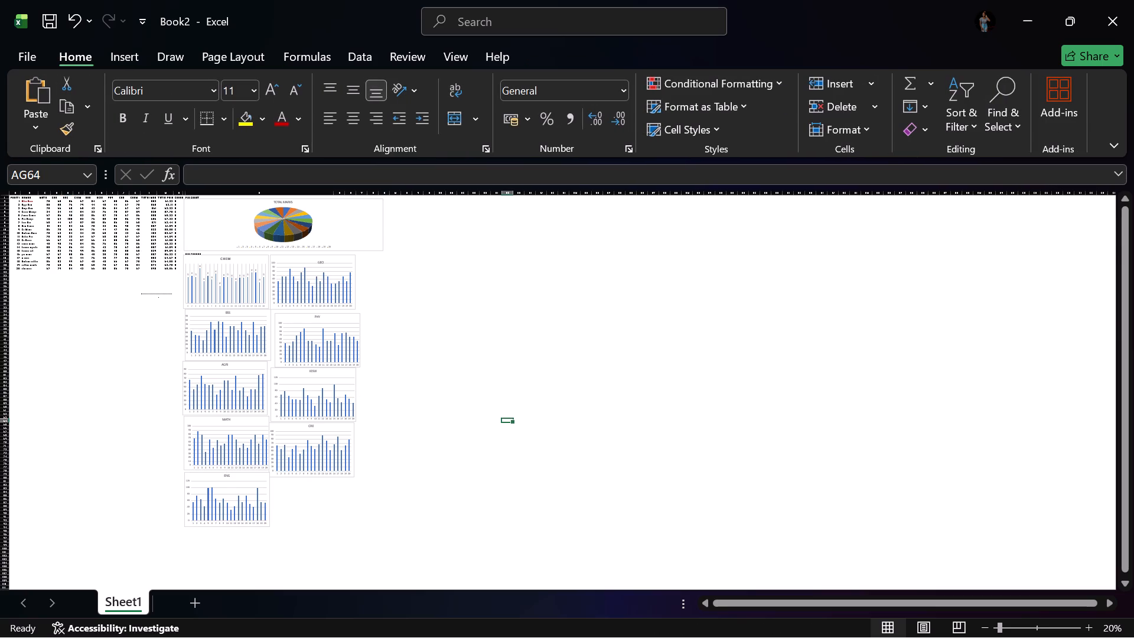
scroll(506, 427, "up", 4)
scroll(404, 268, "down", 5)
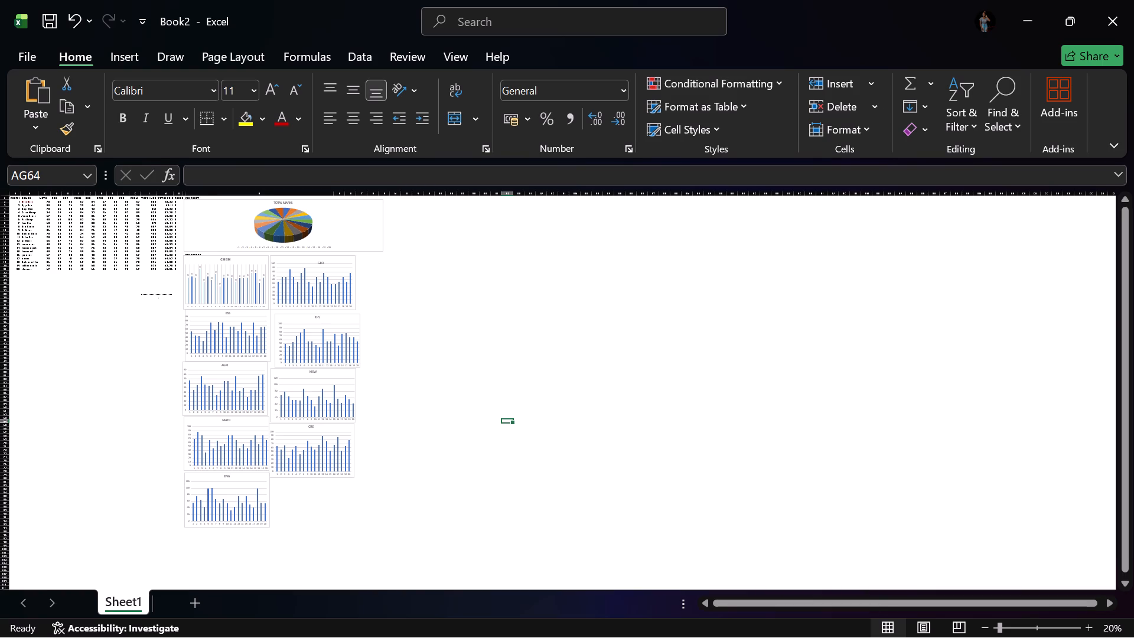
scroll(208, 202, "up", 8)
scroll(854, 221, "down", 2)
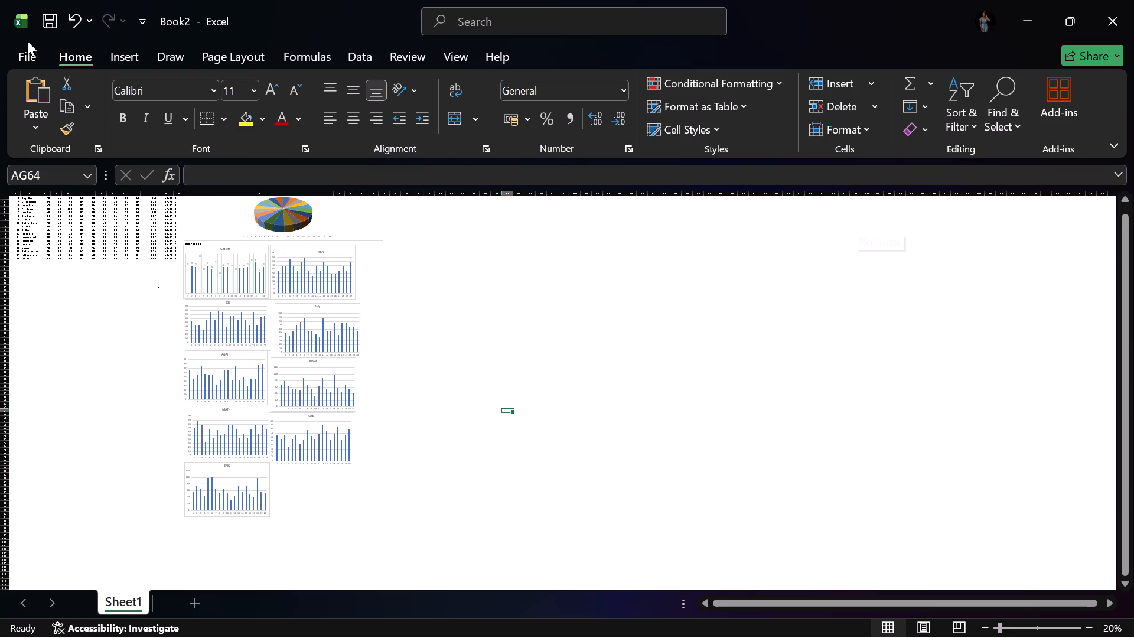
Open the recent workbook Book1.xlsx from the OneDrive Documents folder.
left_click_drag(36, 59, 28, 55)
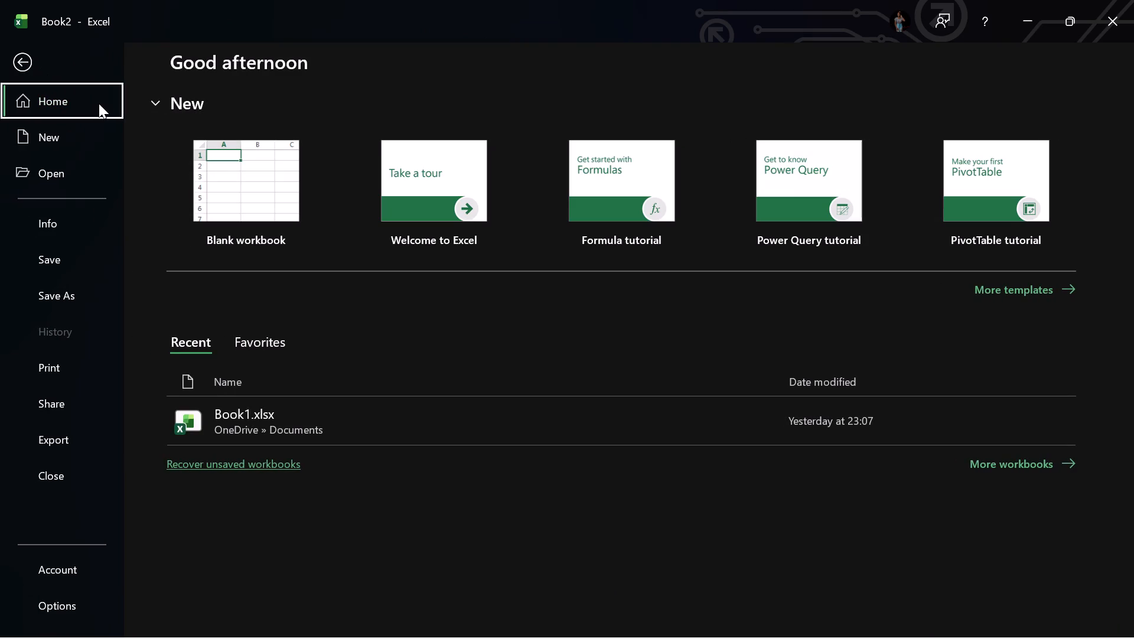
left_click(333, 420)
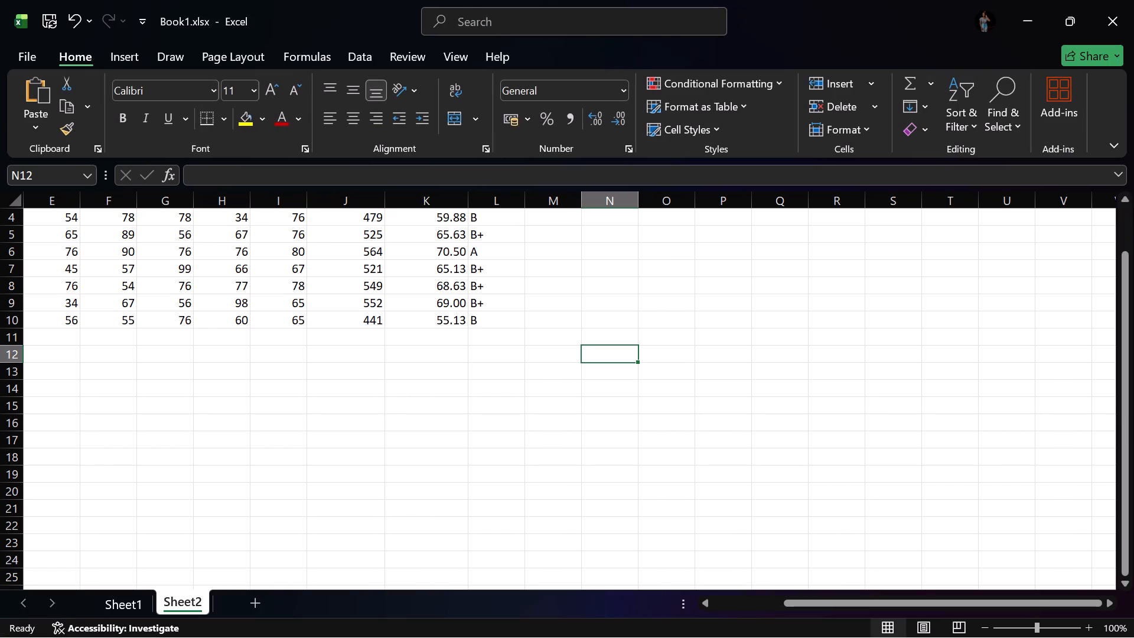
Examine the students' marks table, the TOTAL POINTS pie chart and the subject column charts on Sheet1 of Book1.xlsx.
left_click(116, 605)
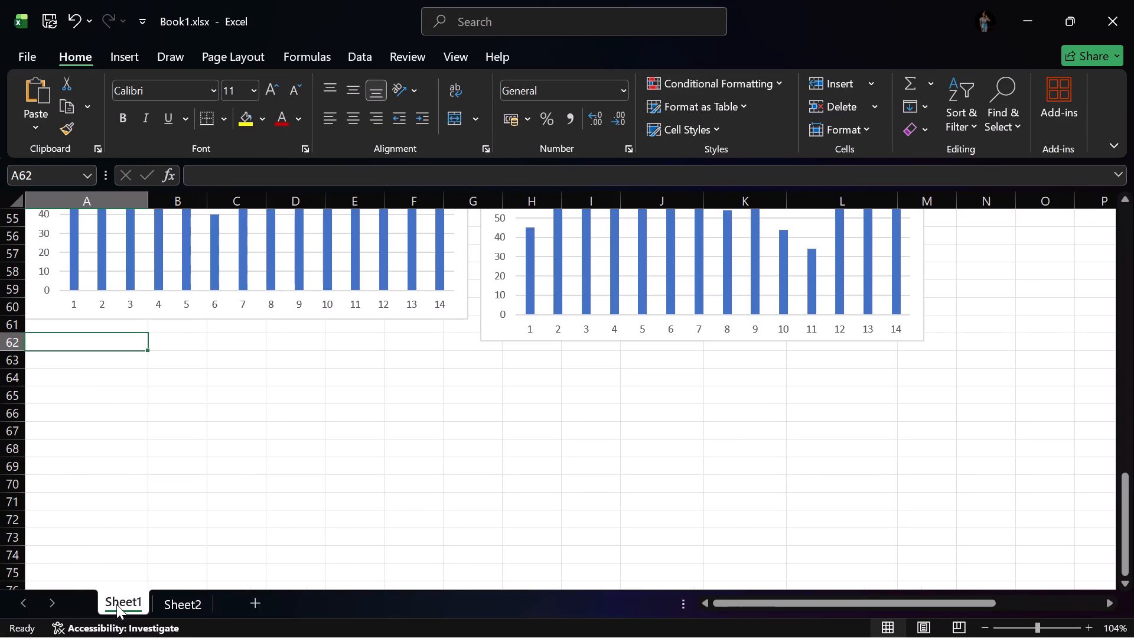
scroll(235, 494, "up", 8)
scroll(330, 471, "up", 4)
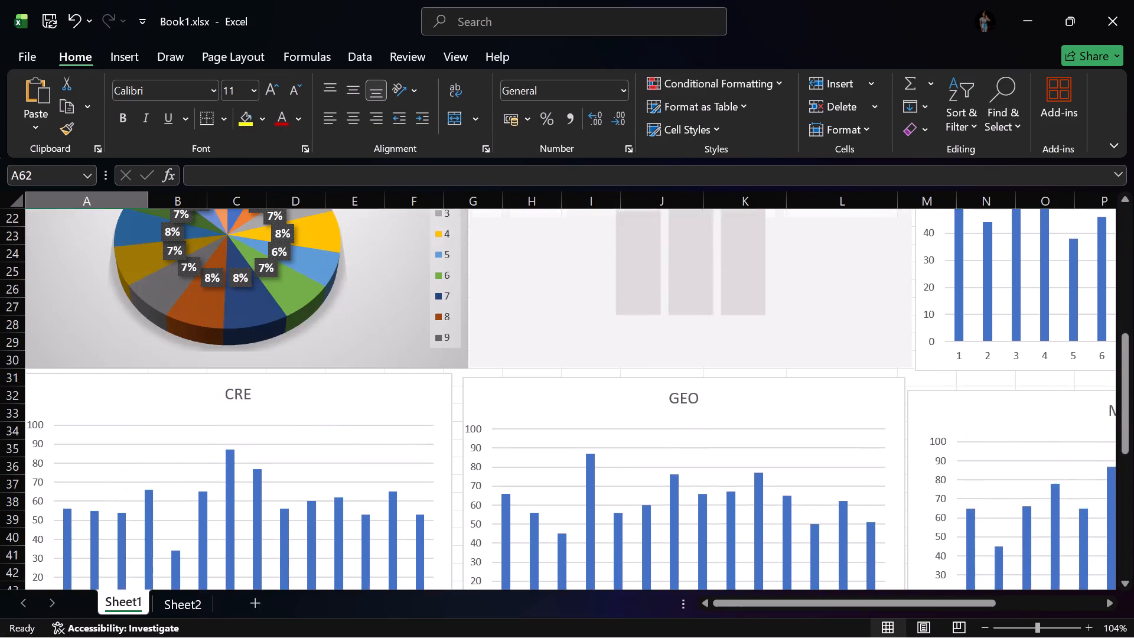
scroll(339, 468, "up", 8)
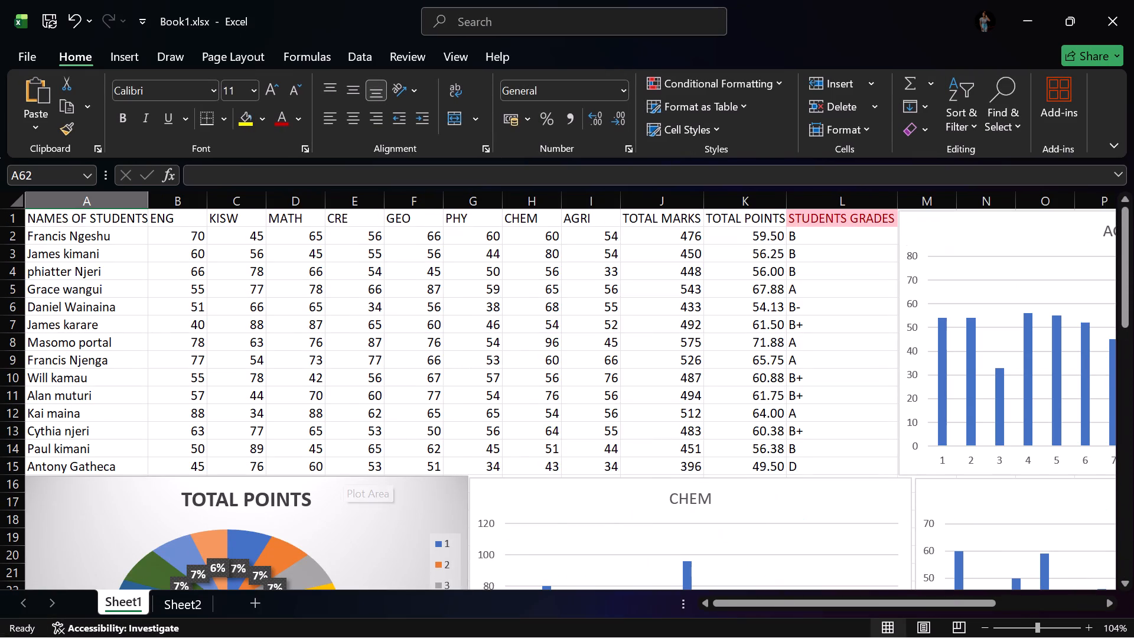
scroll(362, 447, "up", 4)
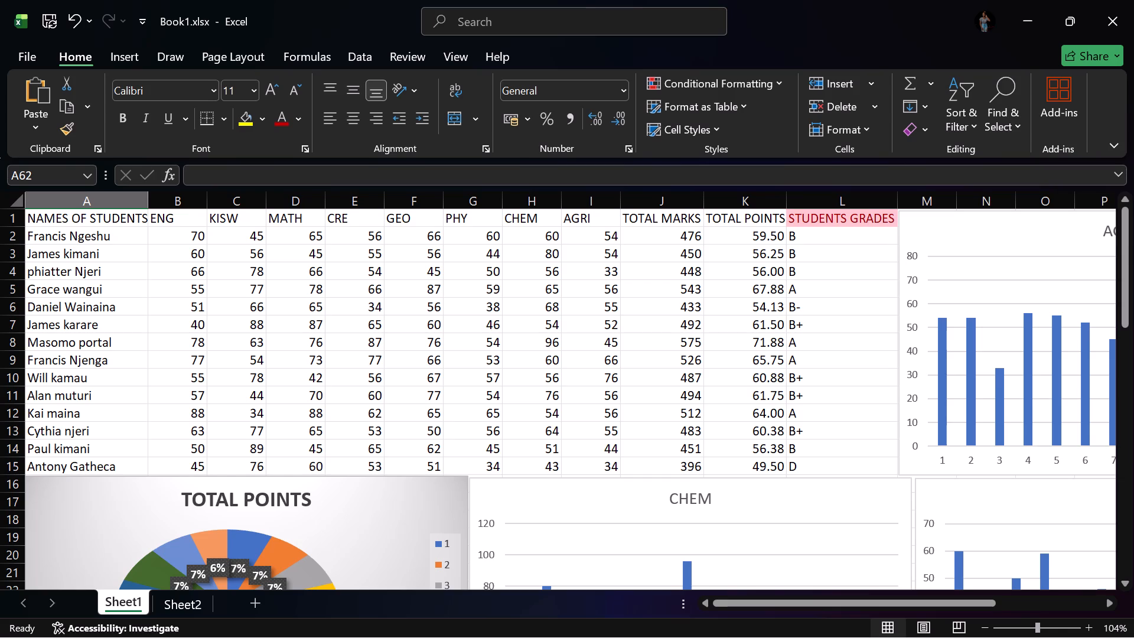
scroll(334, 427, "down", 1)
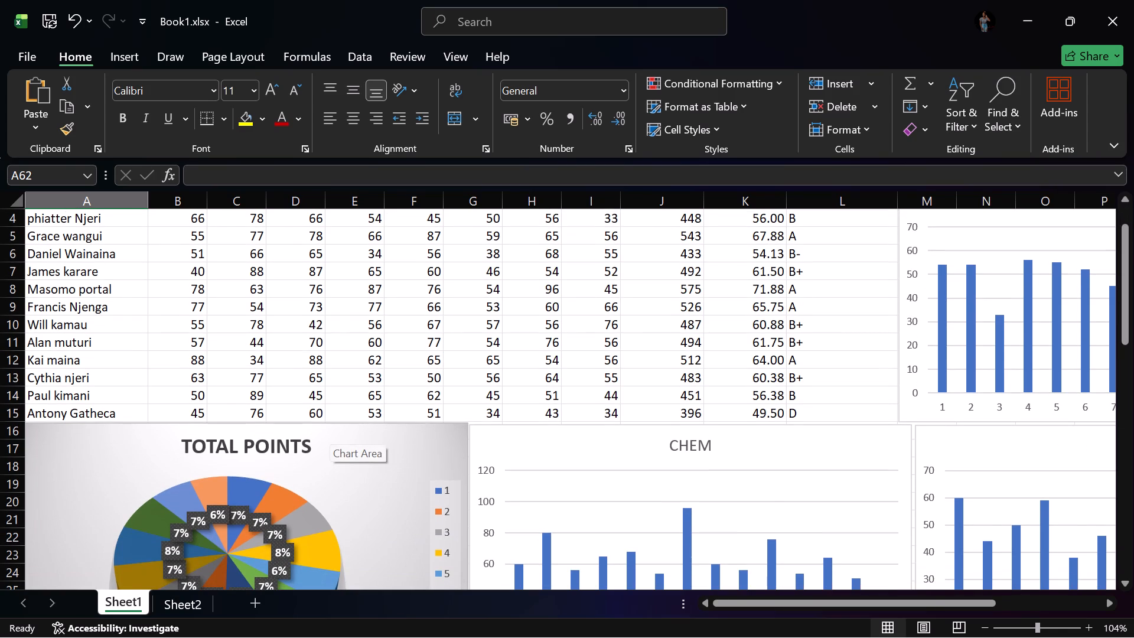
scroll(325, 428, "down", 8)
Examine the marks, total points and grades on Sheet2 of Book1.xlsx and the rows below the table.
left_click(172, 606)
scroll(514, 499, "up", 2)
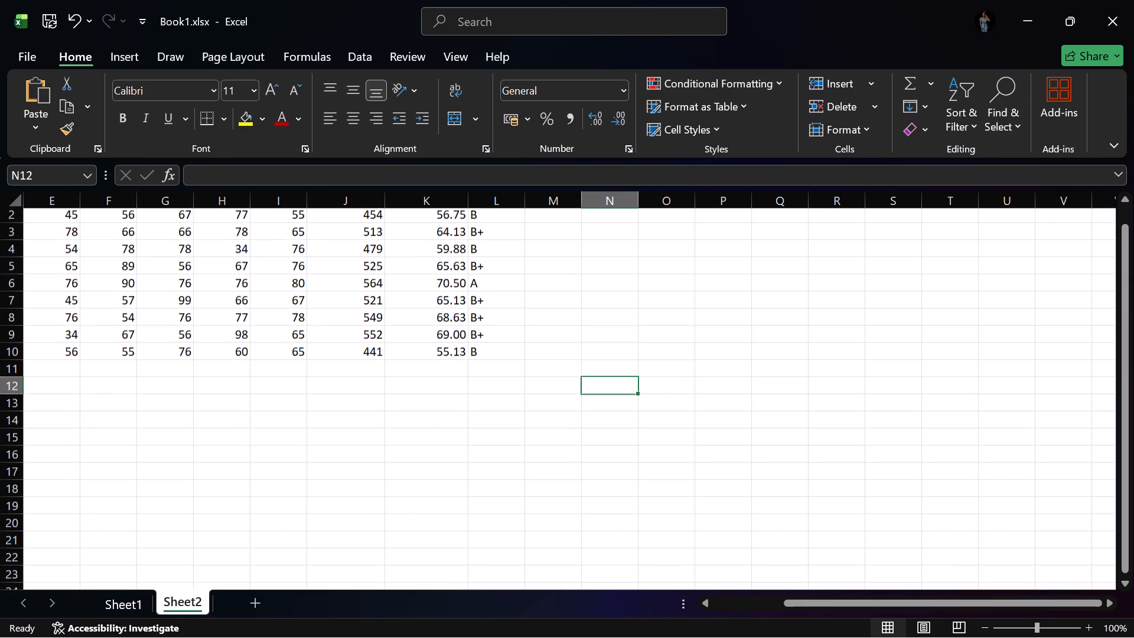
scroll(514, 499, "up", 7)
scroll(447, 453, "up", 5)
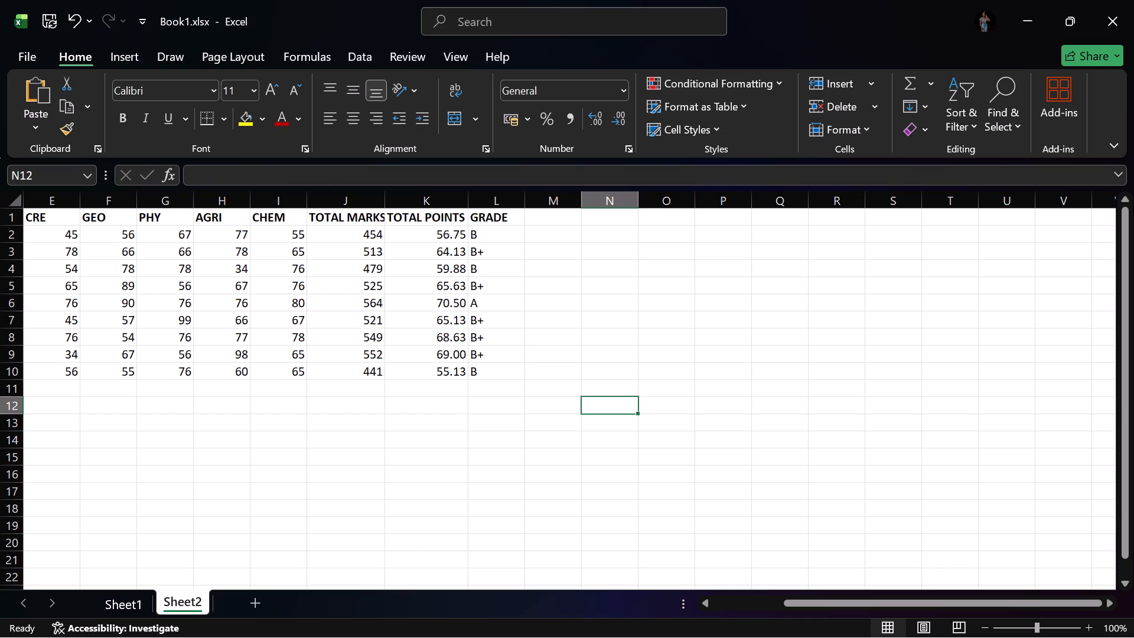
scroll(447, 452, "down", 5)
scroll(447, 452, "up", 3)
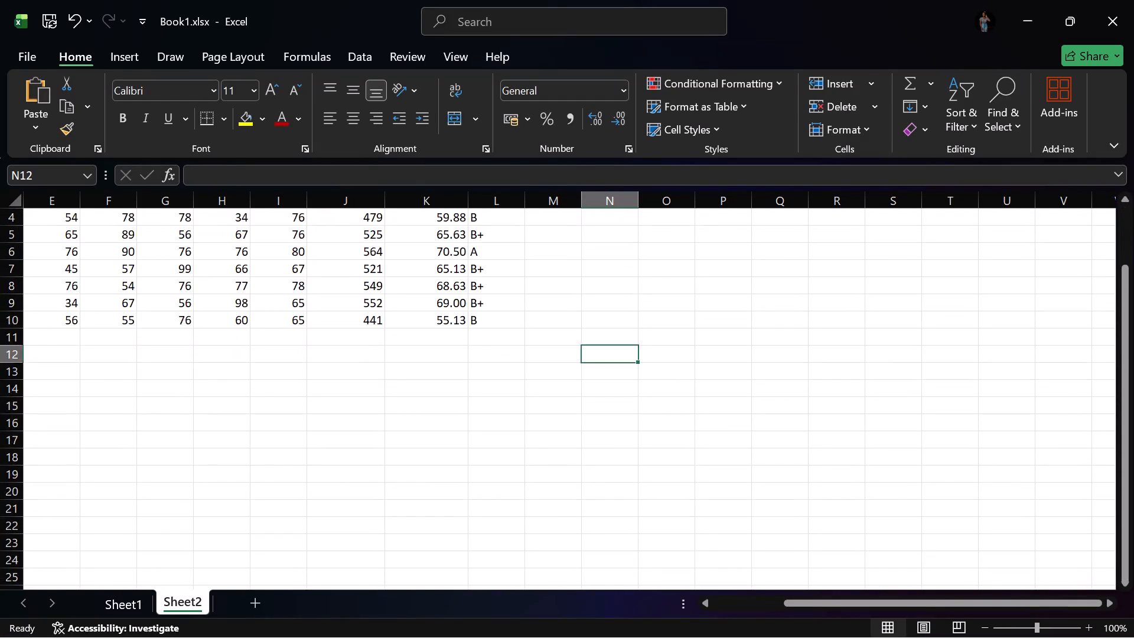
scroll(447, 452, "up", 5)
scroll(447, 452, "down", 9)
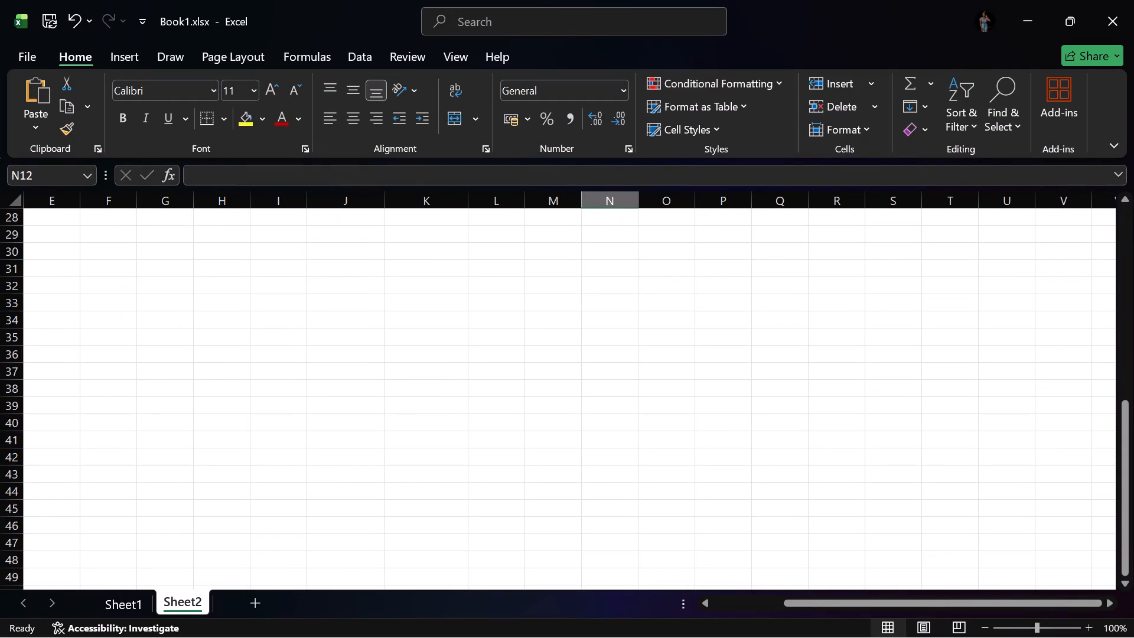
scroll(447, 452, "up", 8)
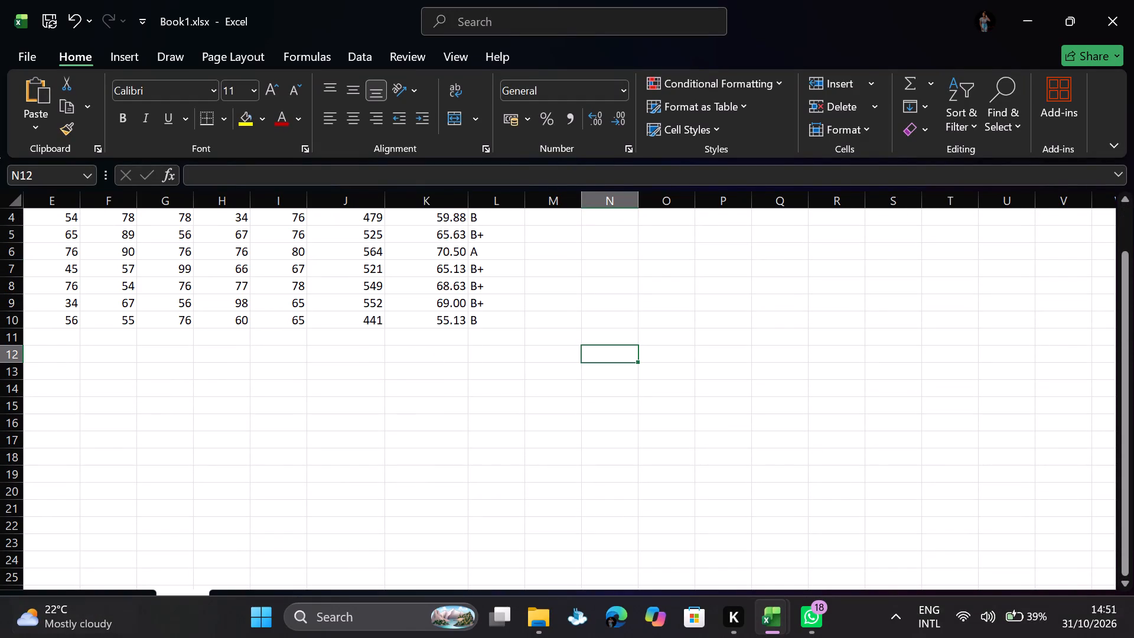
Look over the marks table and charts on Sheet1 again, down to the empty rows below them.
left_click(112, 608)
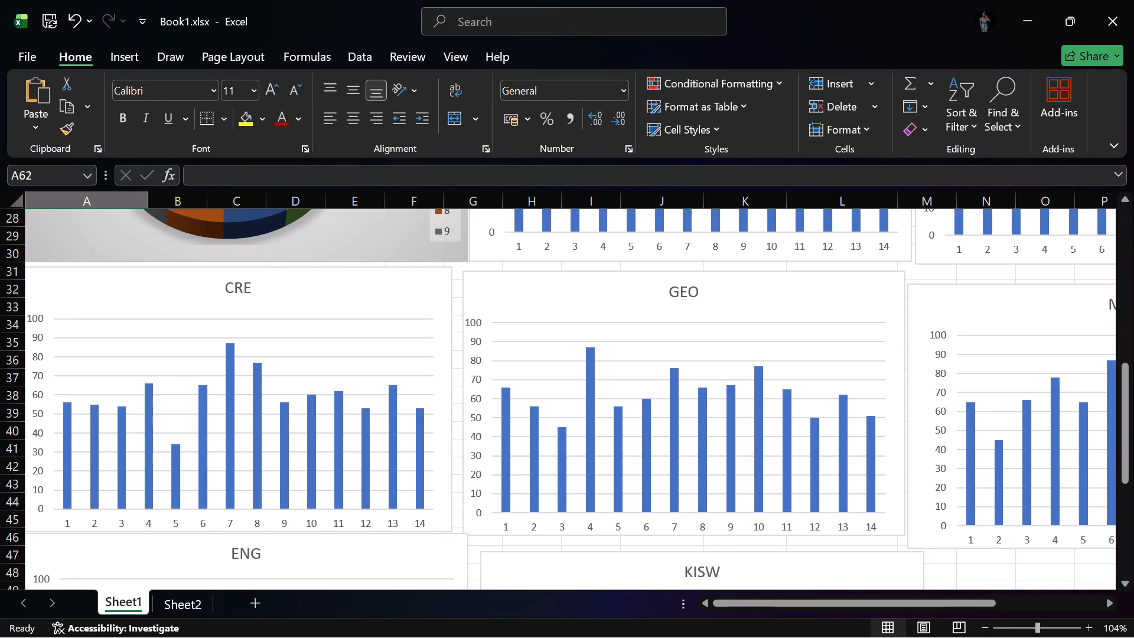
scroll(360, 538, "up", 11)
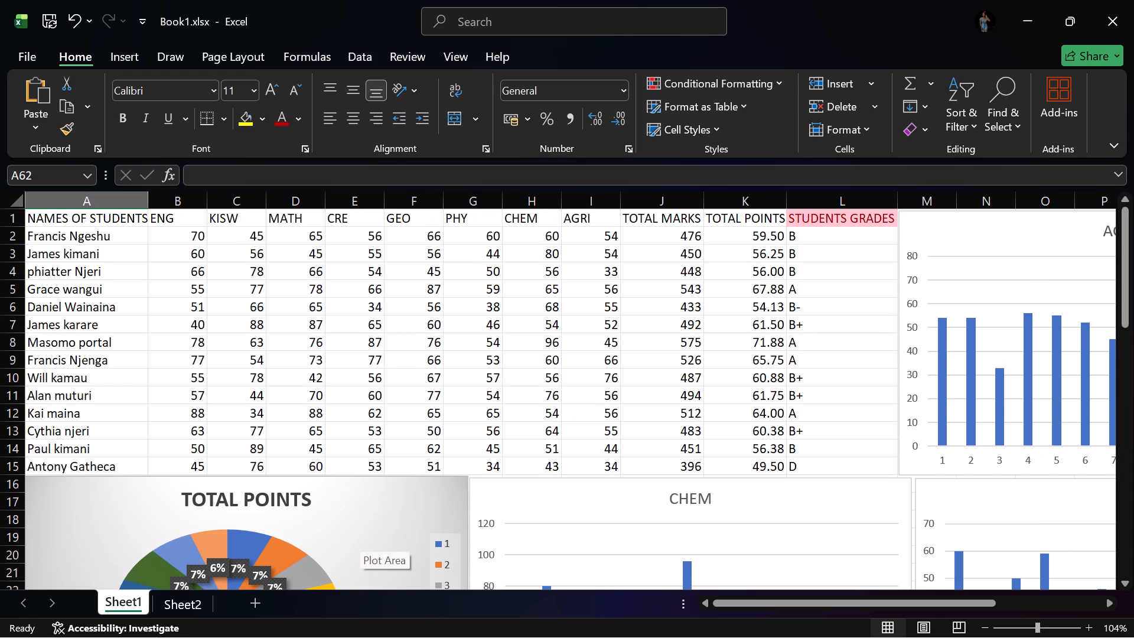
scroll(308, 459, "down", 1)
scroll(307, 458, "down", 20)
scroll(307, 458, "down", 7)
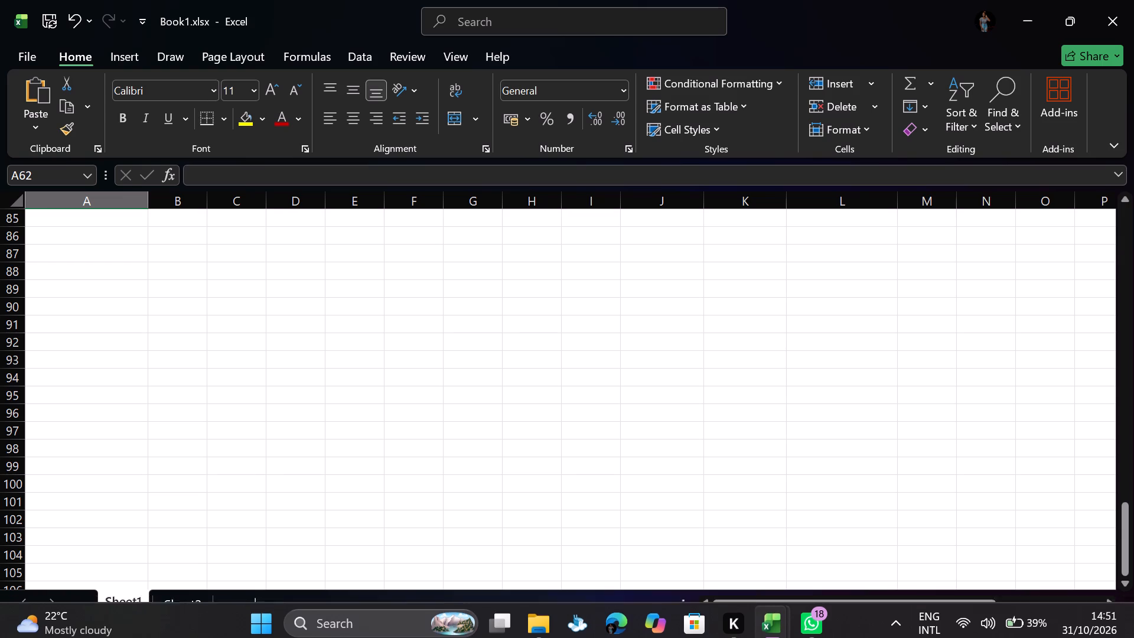
Look over the Sheet2 marks table again and return to its heading row.
left_click(181, 600)
scroll(288, 386, "down", 5)
scroll(288, 386, "up", 6)
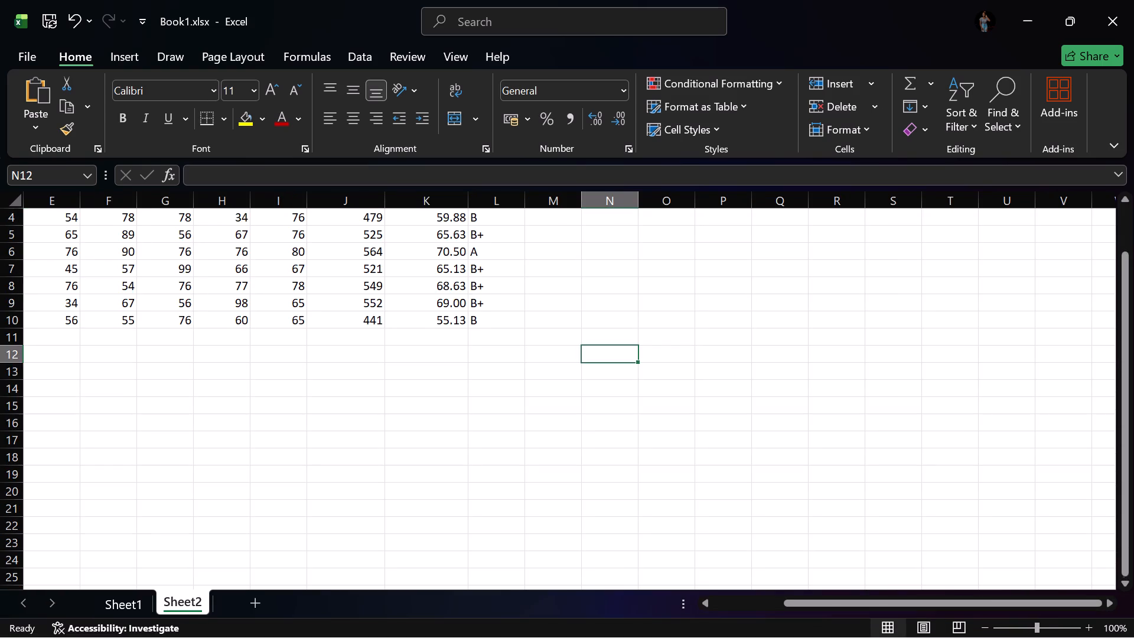
scroll(288, 386, "up", 9)
scroll(288, 387, "down", 8)
scroll(279, 400, "up", 1)
scroll(279, 400, "down", 1)
scroll(276, 391, "up", 1)
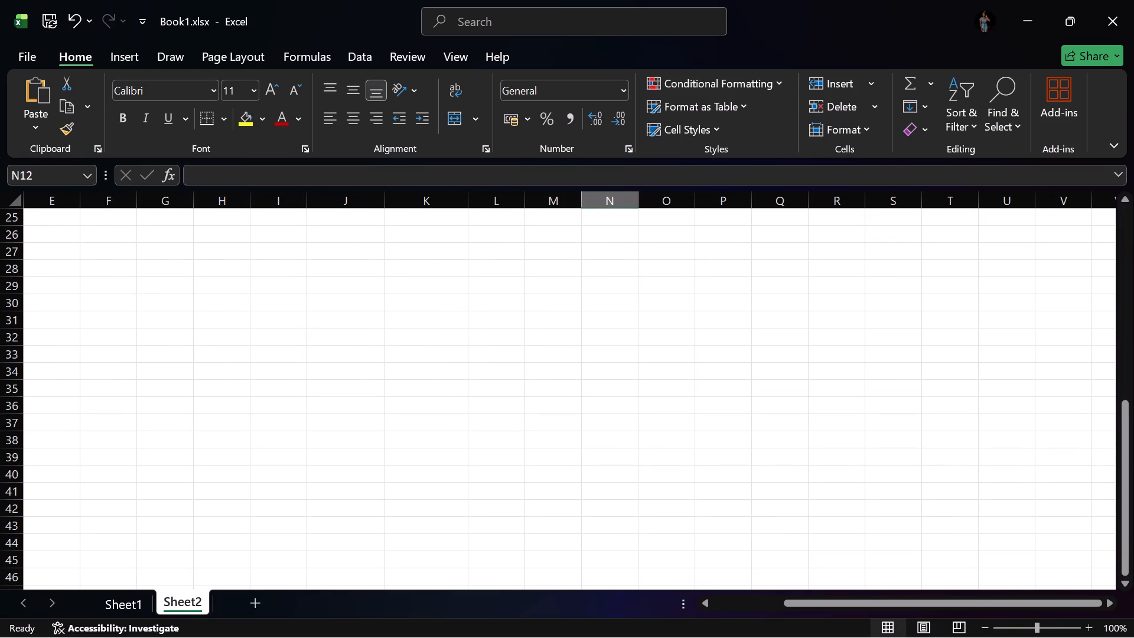
scroll(276, 391, "up", 16)
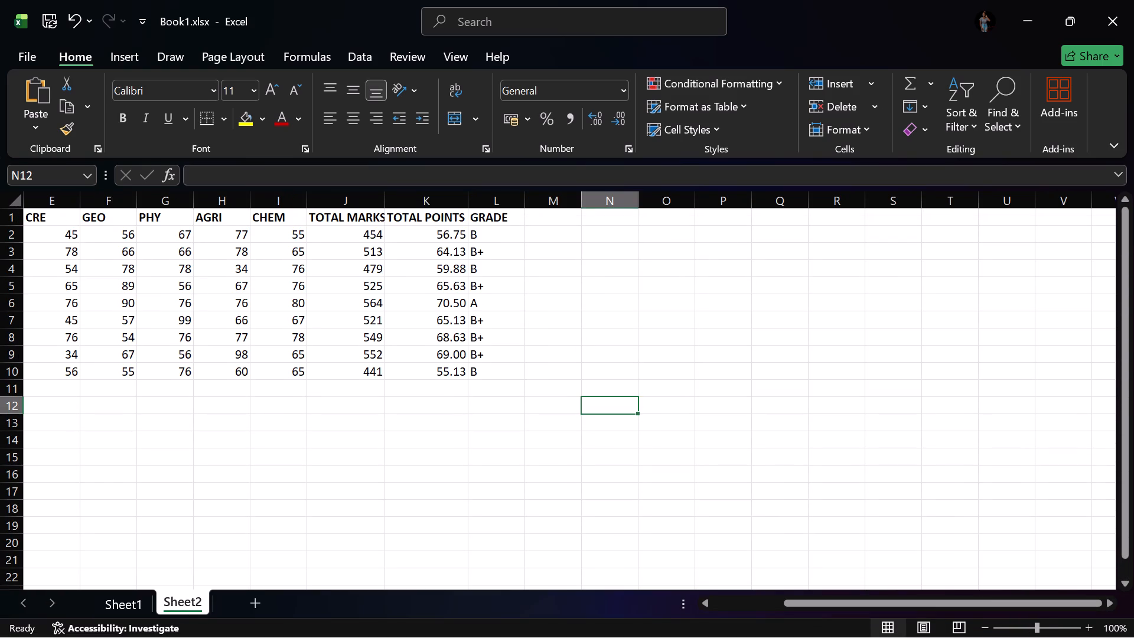
Open the start page that lists the recent workbooks and file commands.
left_click(20, 60)
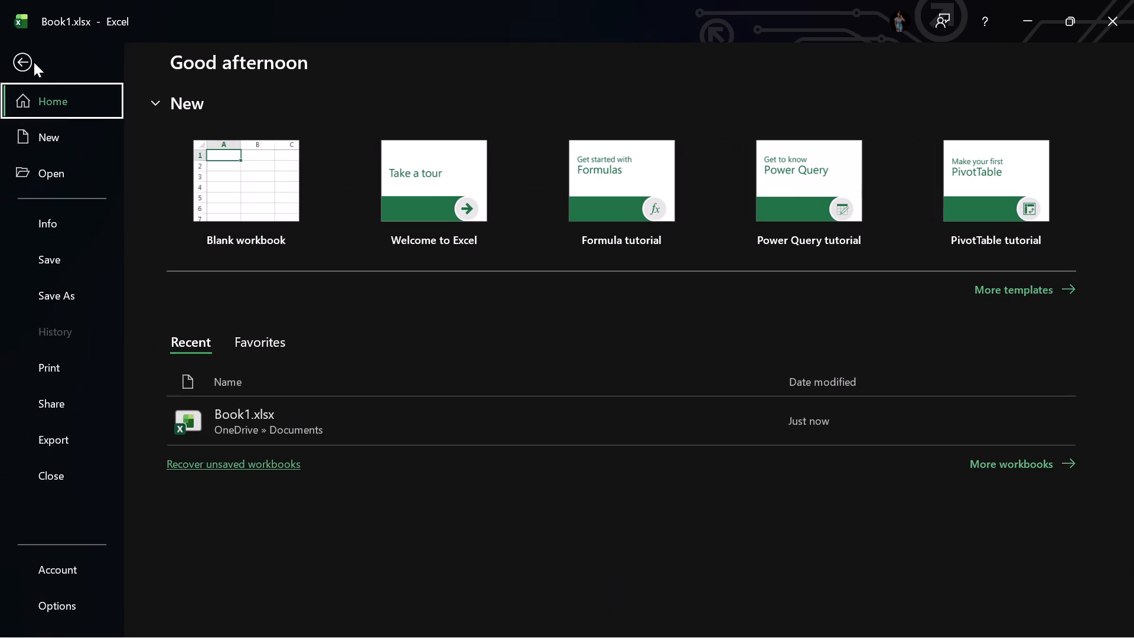